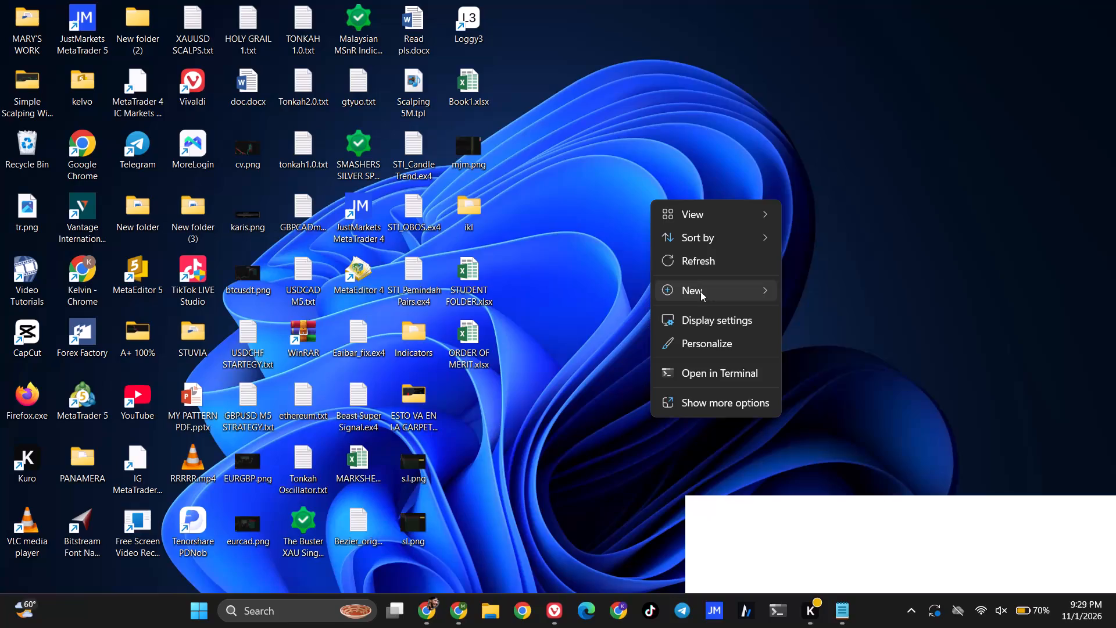
Create a new Microsoft Excel worksheet on the desktop and name it TASK1.
left_click(700, 291)
left_click(852, 341)
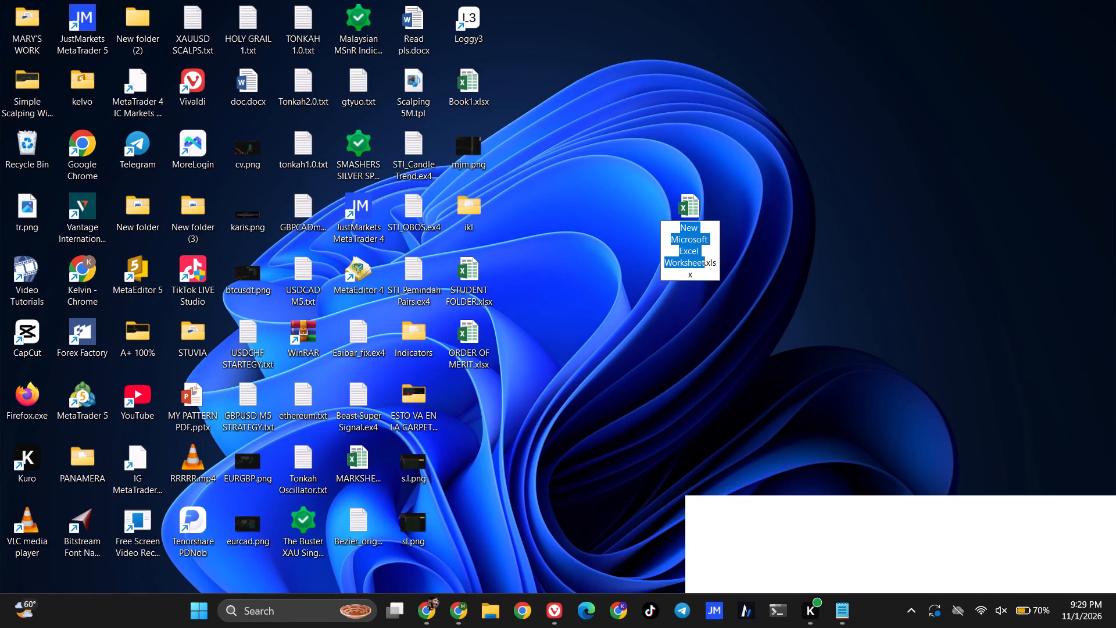
type("TASK1")
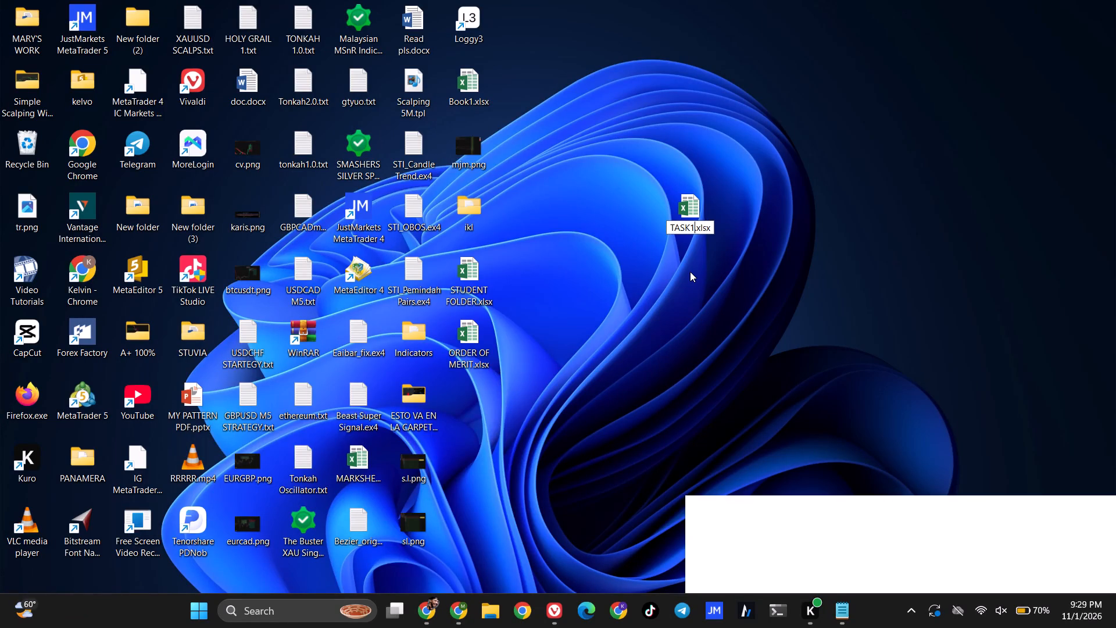
key("Return")
left_click(735, 259)
left_click(679, 279)
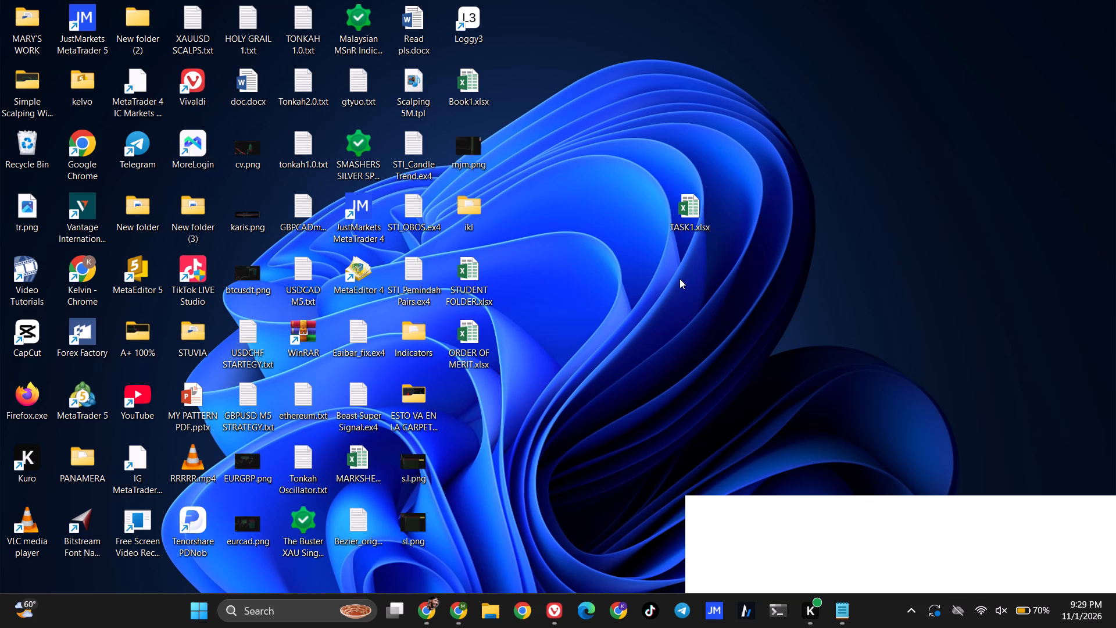
Open the TASK1.xlsx workbook and dismiss the Office Activation Wizard.
double_click(692, 217)
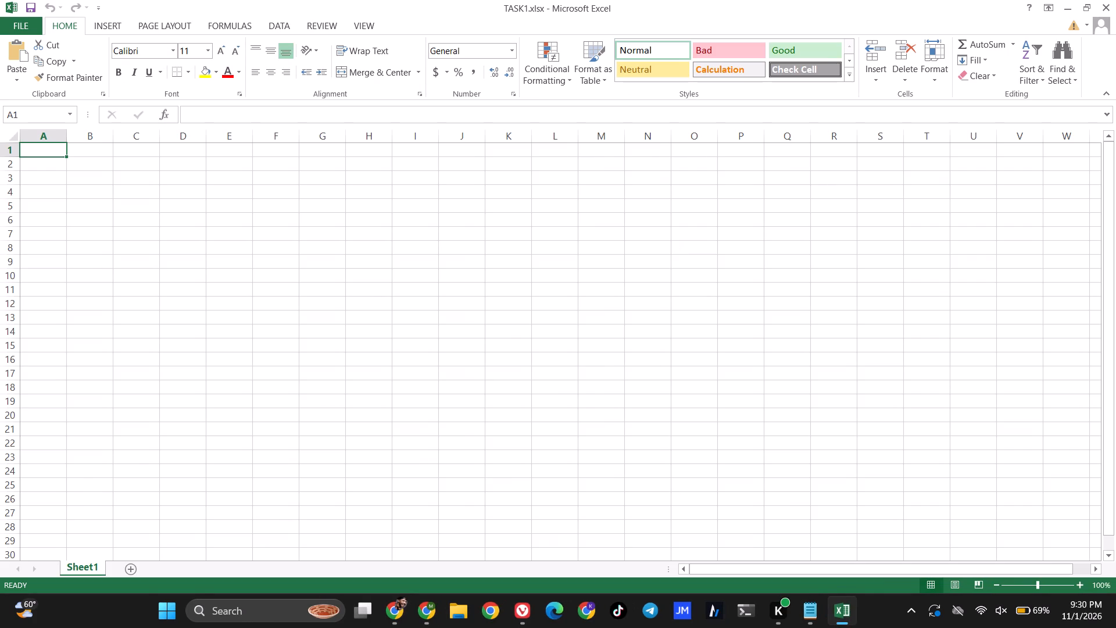
scroll(120, 173, "up", 4)
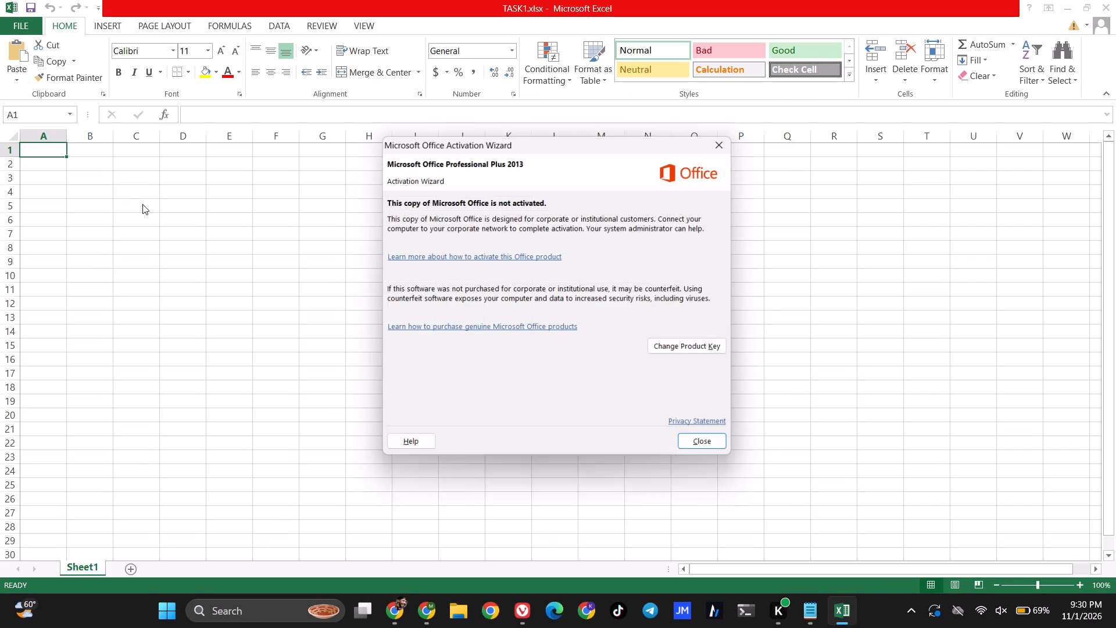
scroll(142, 204, "down", 3)
left_click(699, 446)
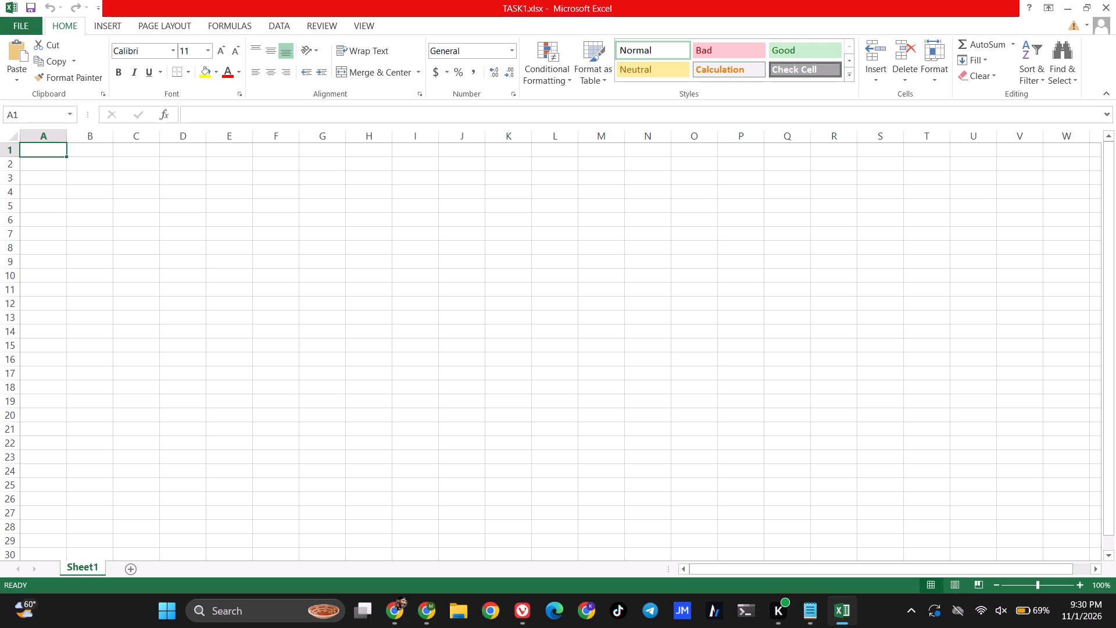
Enter the column headers HOTEL in A1 and STAR CATEGORY in B1.
type("HI=")
key("BackSpace")
key("BackSpace")
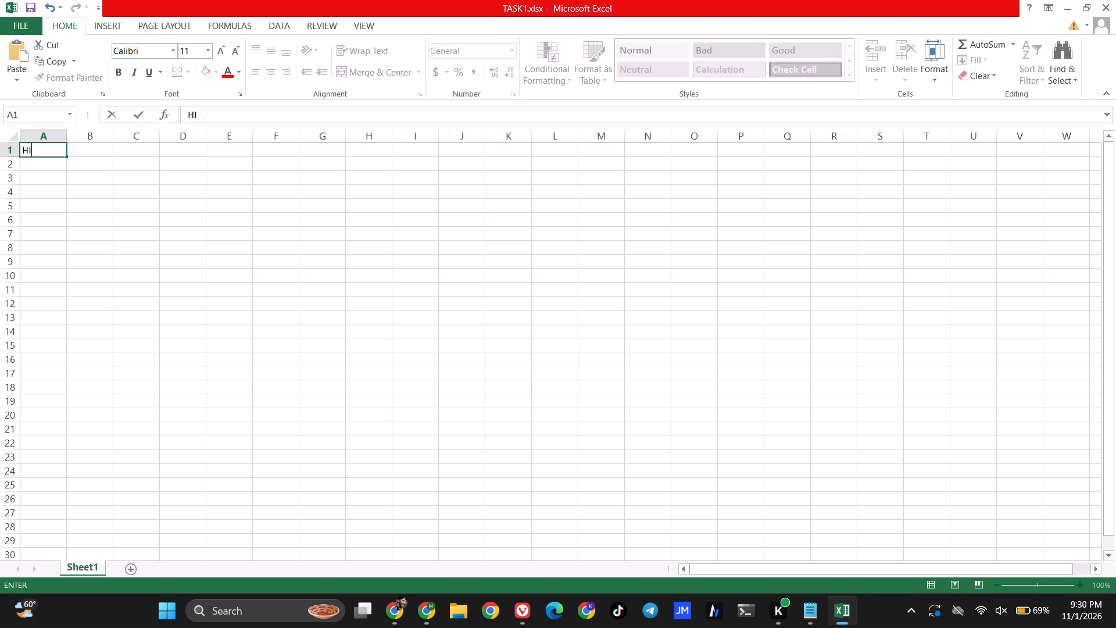
type("OTE")
key("l")
key("Right")
type("STAR CATE")
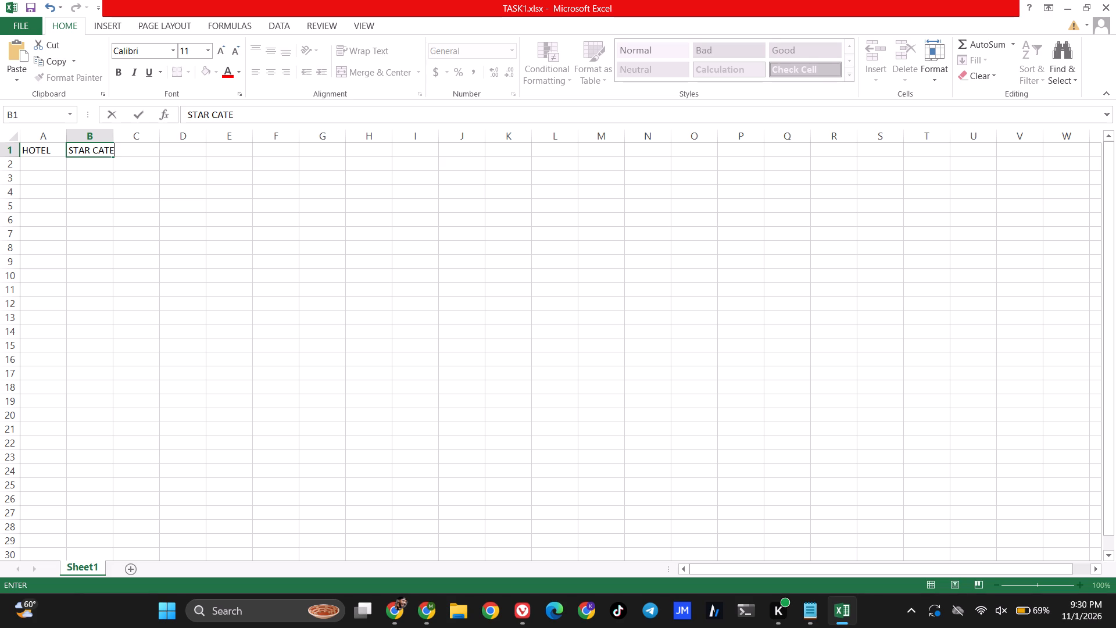
type("GORY")
key("Right")
Enter the headers 1ST, 2ND, 3RD, 4TH and TOTAL REVENUE across cells C1 to G1.
type("1ST")
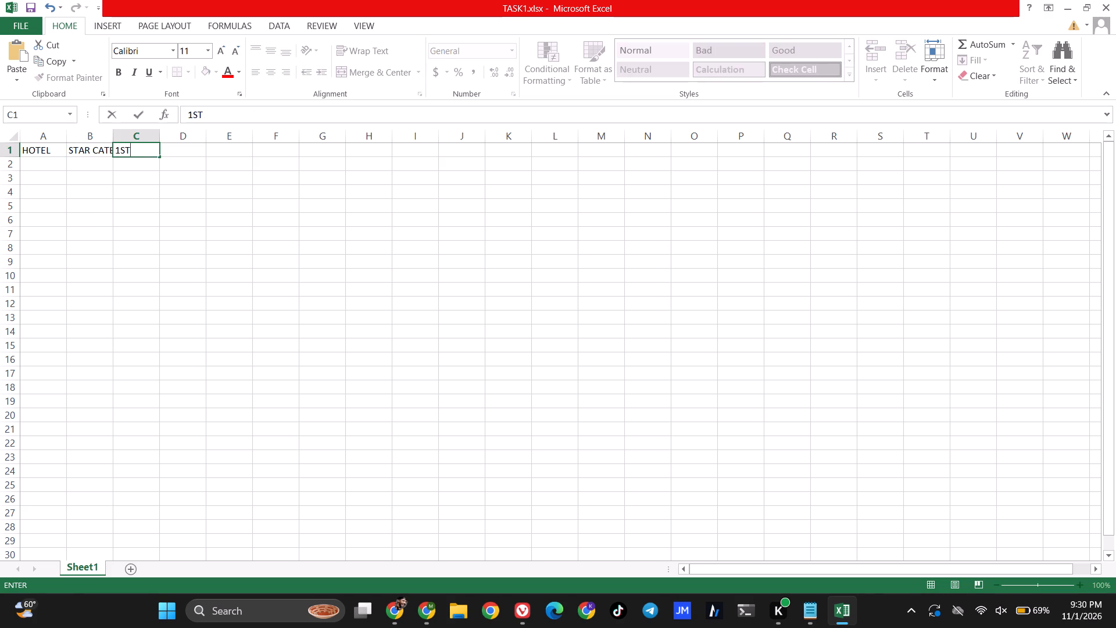
key("Right")
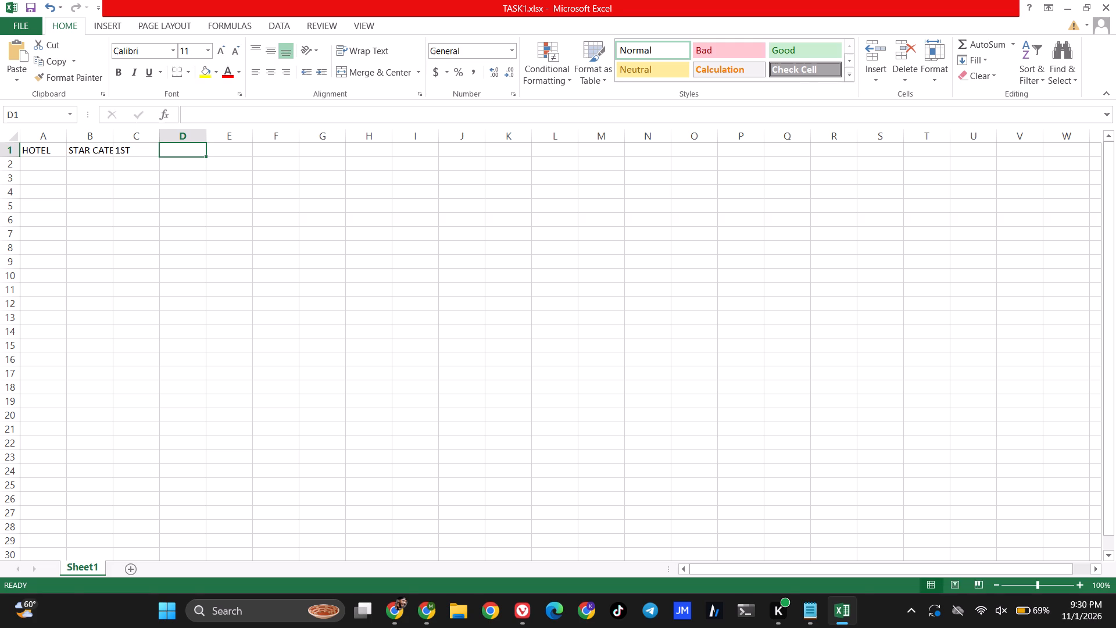
type("2ND")
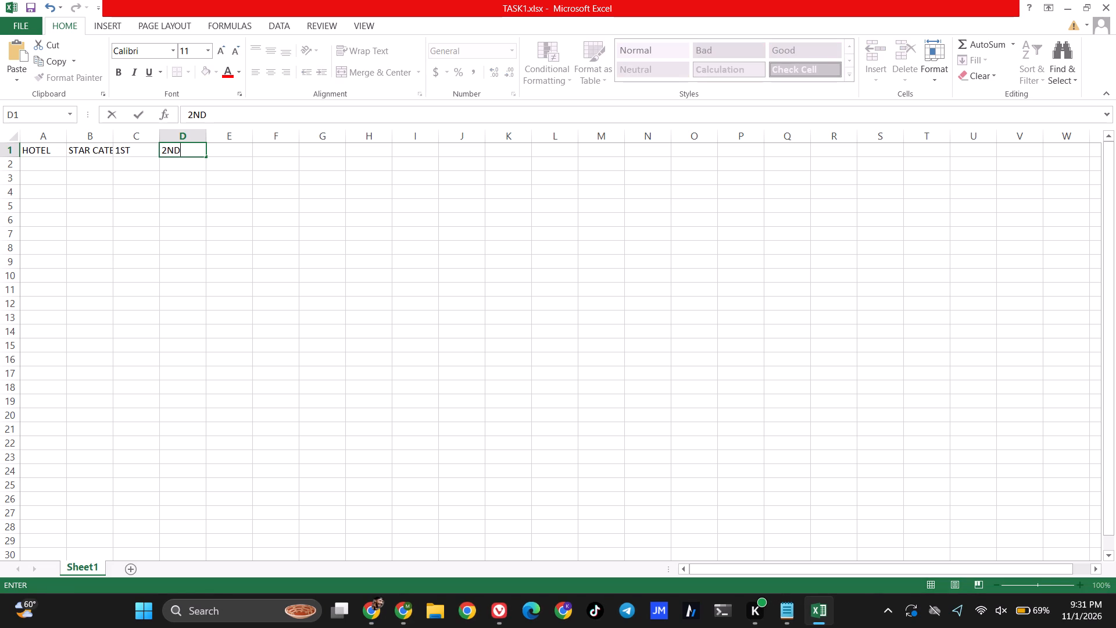
key("Right")
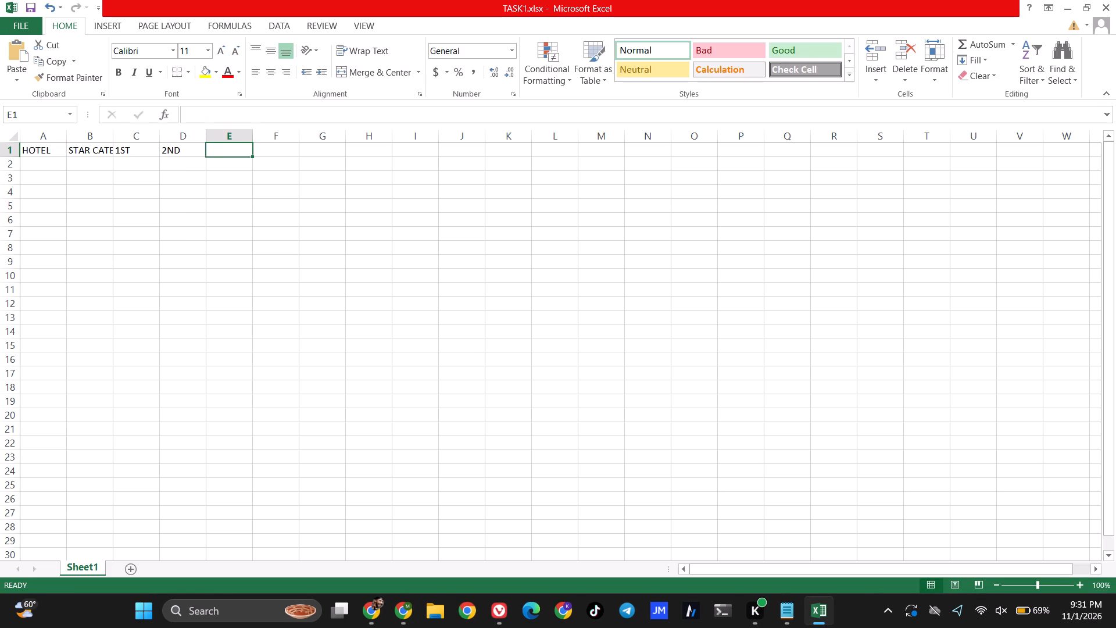
type("3RD")
key("Right")
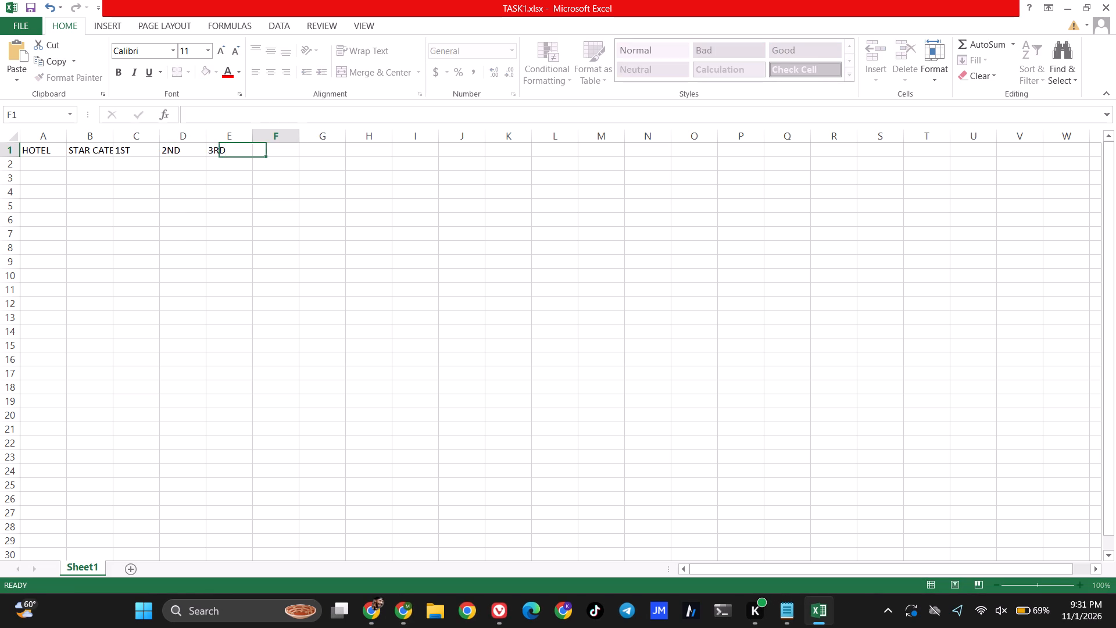
type("44TH")
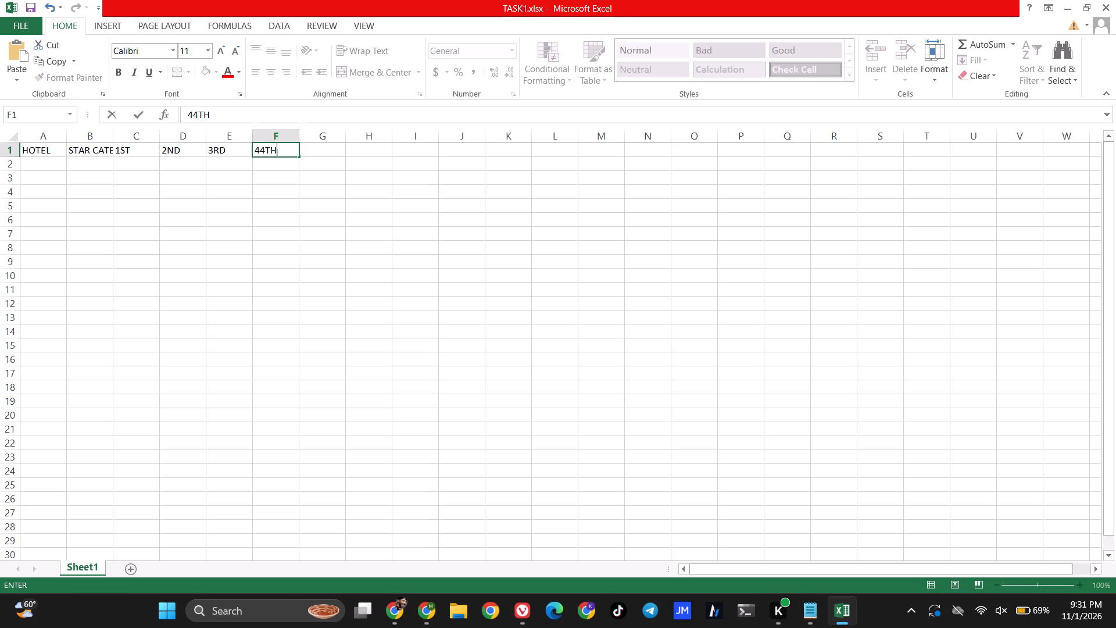
key("BackSpace")
key("BackSpace")
key("BackSpace")
type("TH")
key("Right")
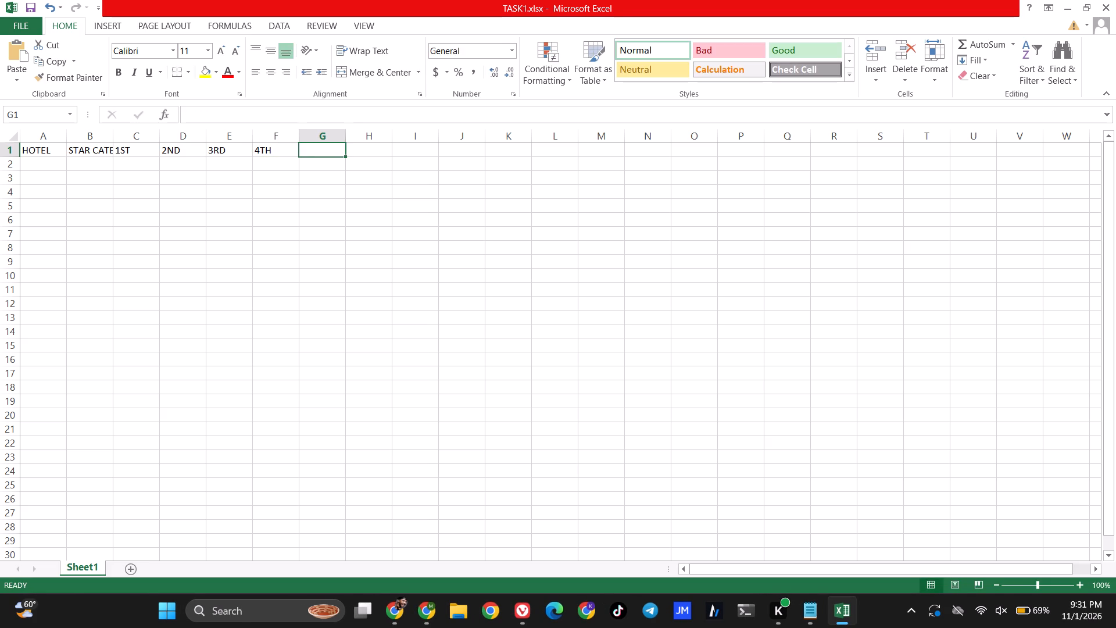
type("TOTAL REVENUE")
key("Down")
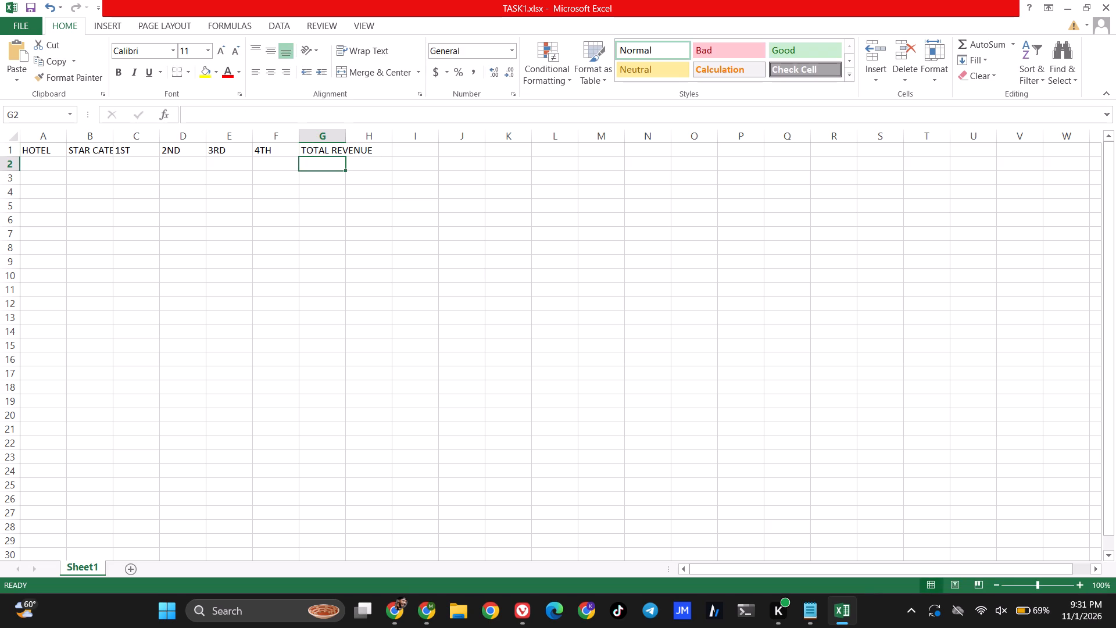
List the hotels City inn, Forkland, Highway, Hilltop, Membley and Voyager down cells A2 to A7.
left_click(32, 166)
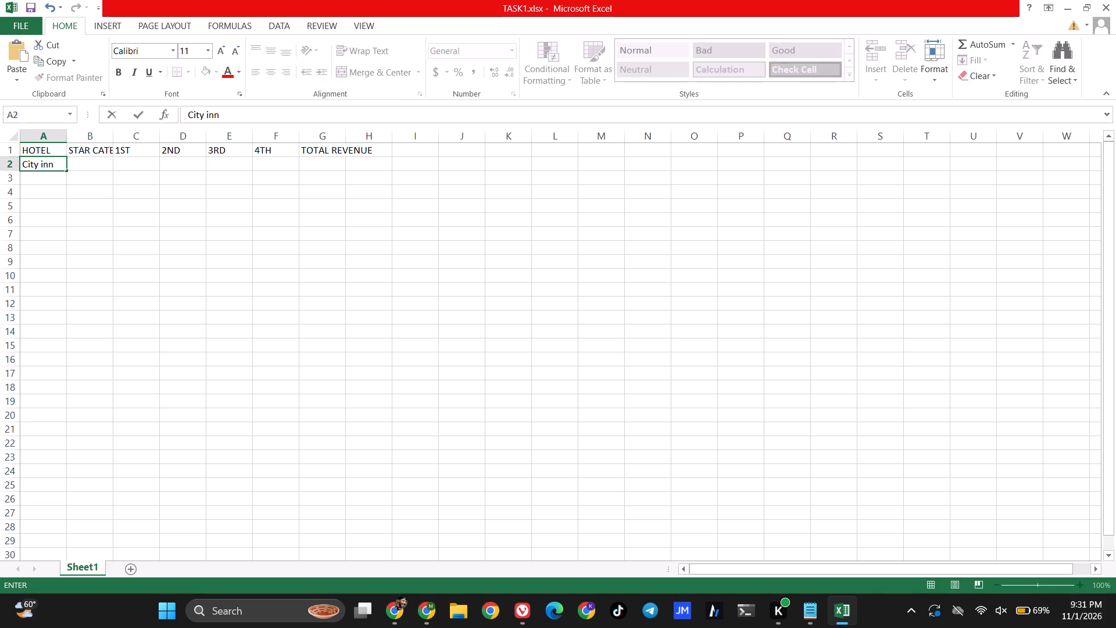
key("Down")
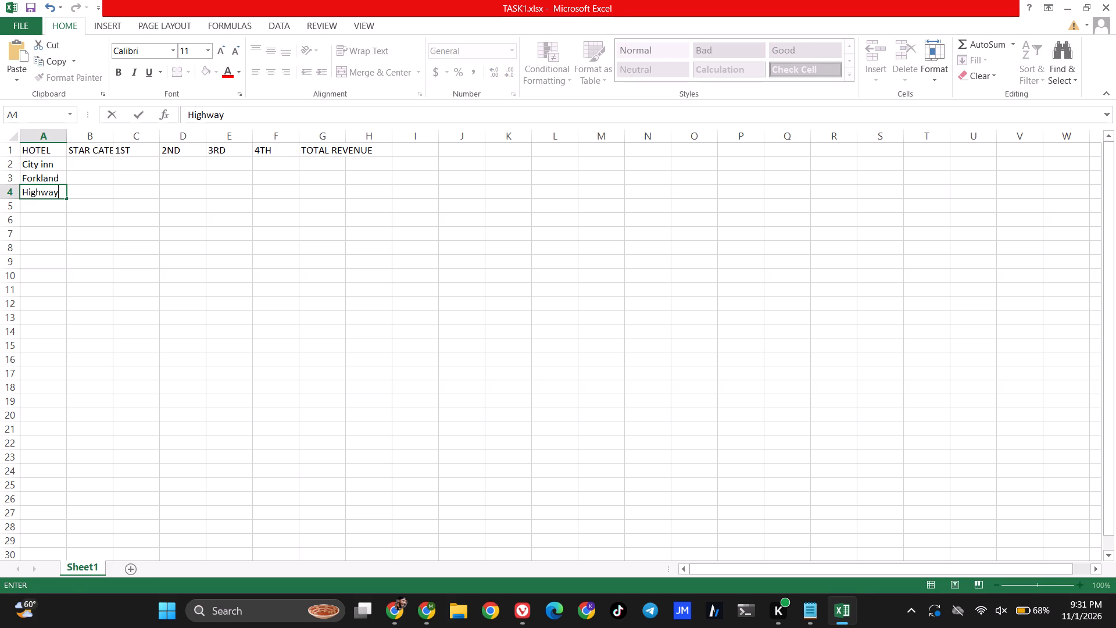
key("Down")
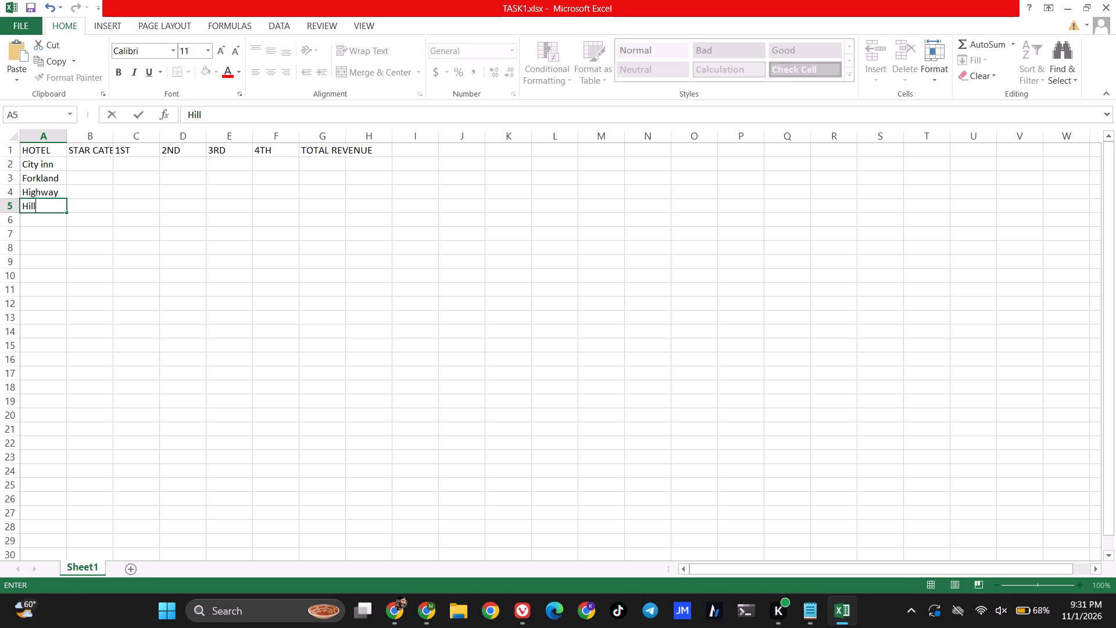
key("Down")
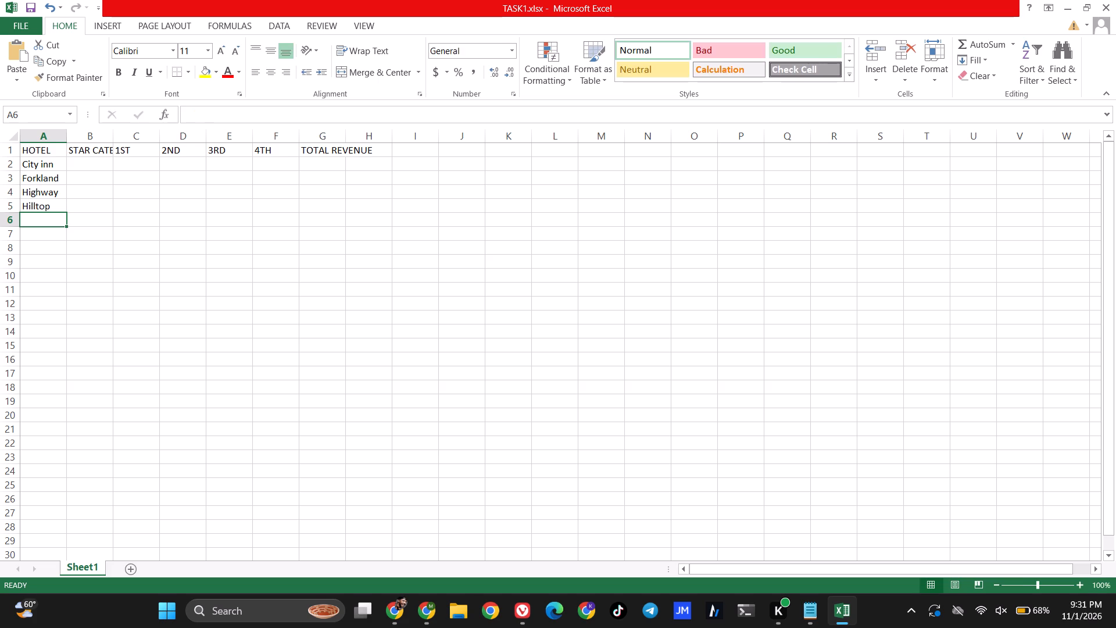
type("embley")
key("Down")
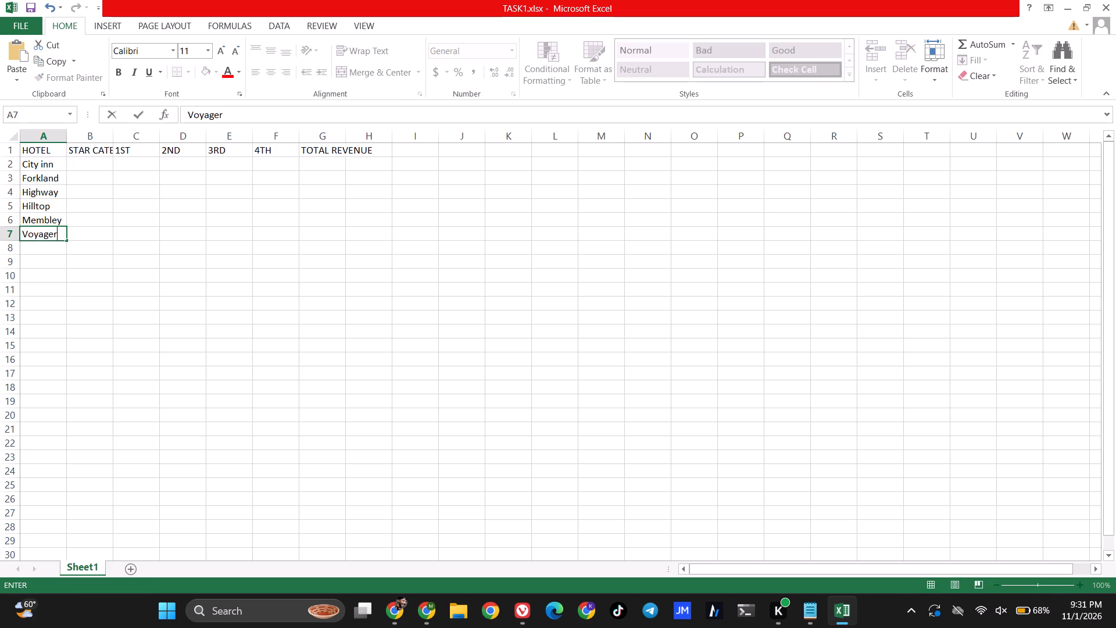
key("Down")
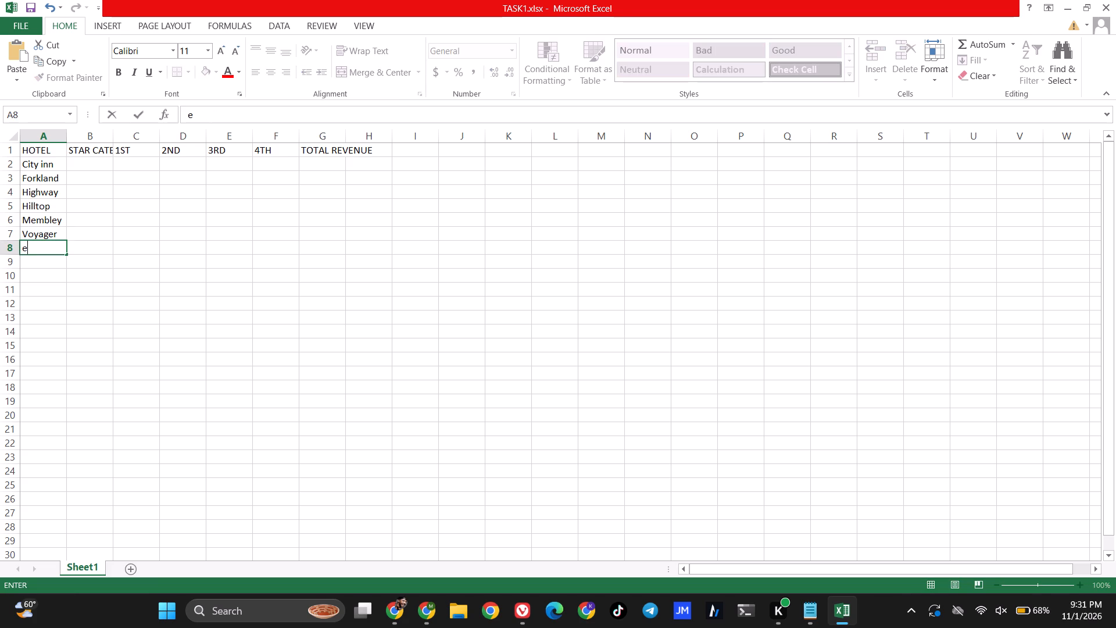
Add the hotels Eden, Palm tree and The Shaza to the HOTEL column in cells A8 to A10.
key("BackSpace")
key("BackSpace")
key("BackSpace")
key("BackSpace")
key("n")
key("Down")
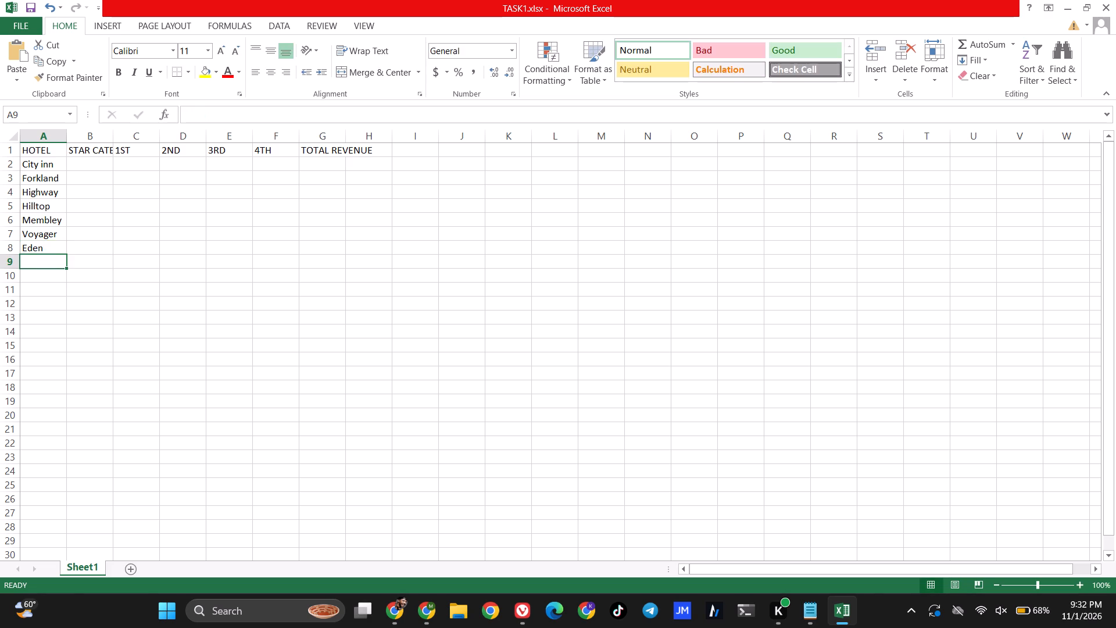
key("a")
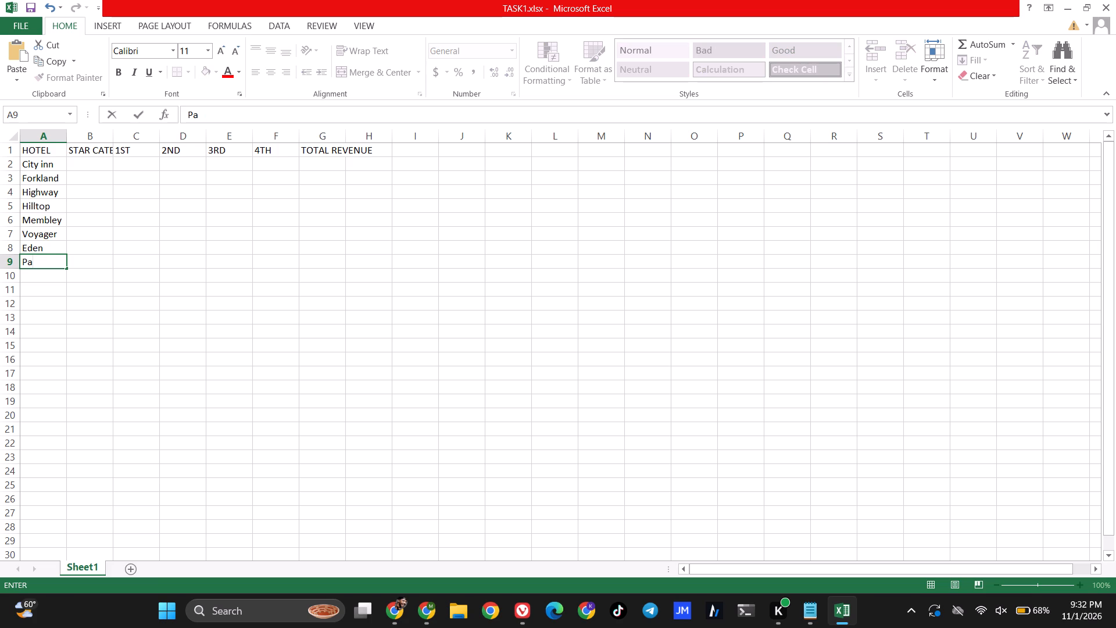
type("lm")
key("space")
type("tree")
key("Down")
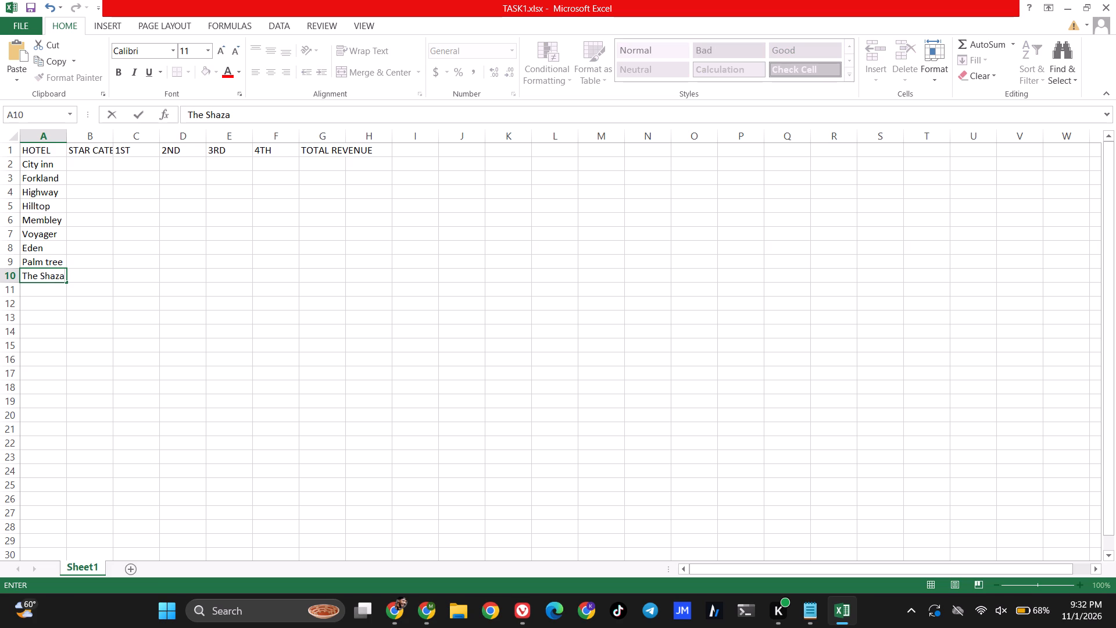
Enter the star categories 4, 2, 4 and 5 for City inn through Hilltop in cells B2 to B5.
left_click(109, 164)
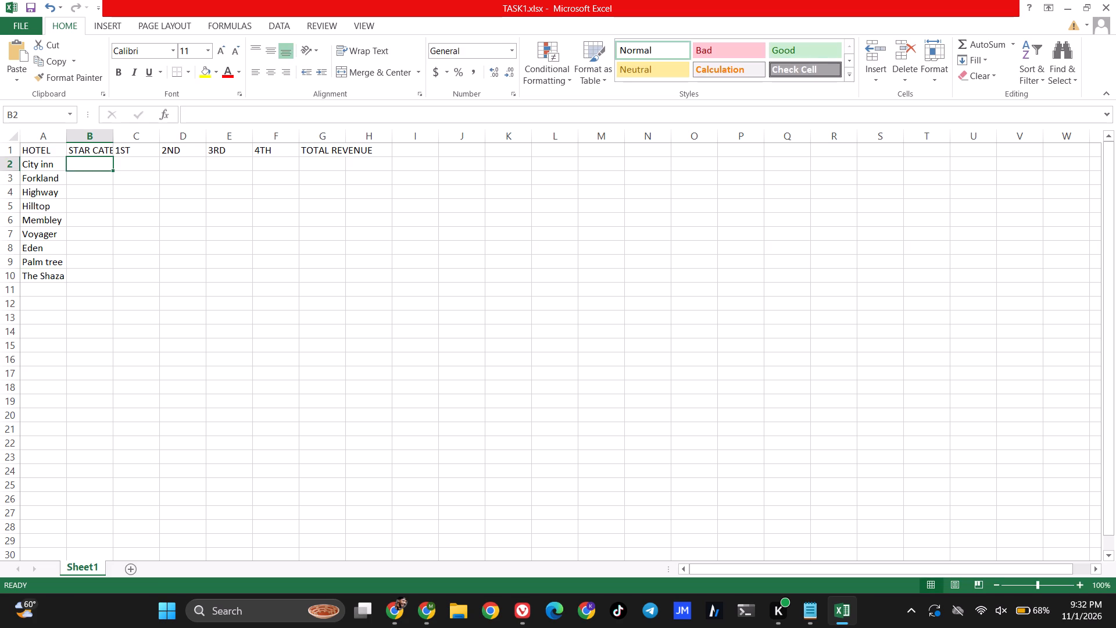
key("4")
key("Down")
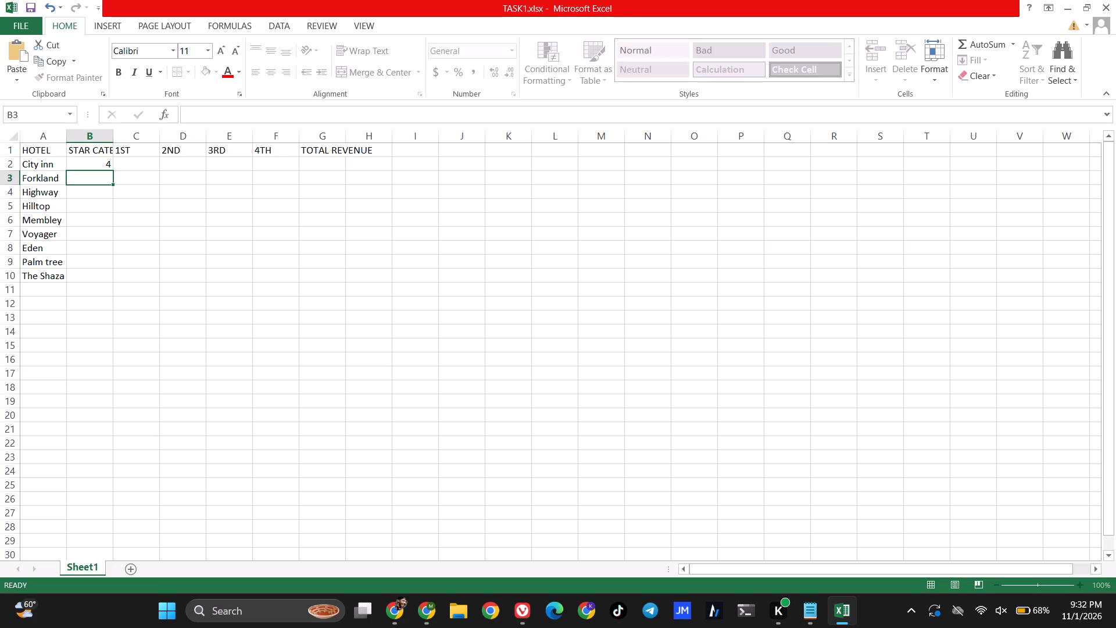
key("2")
key("Down")
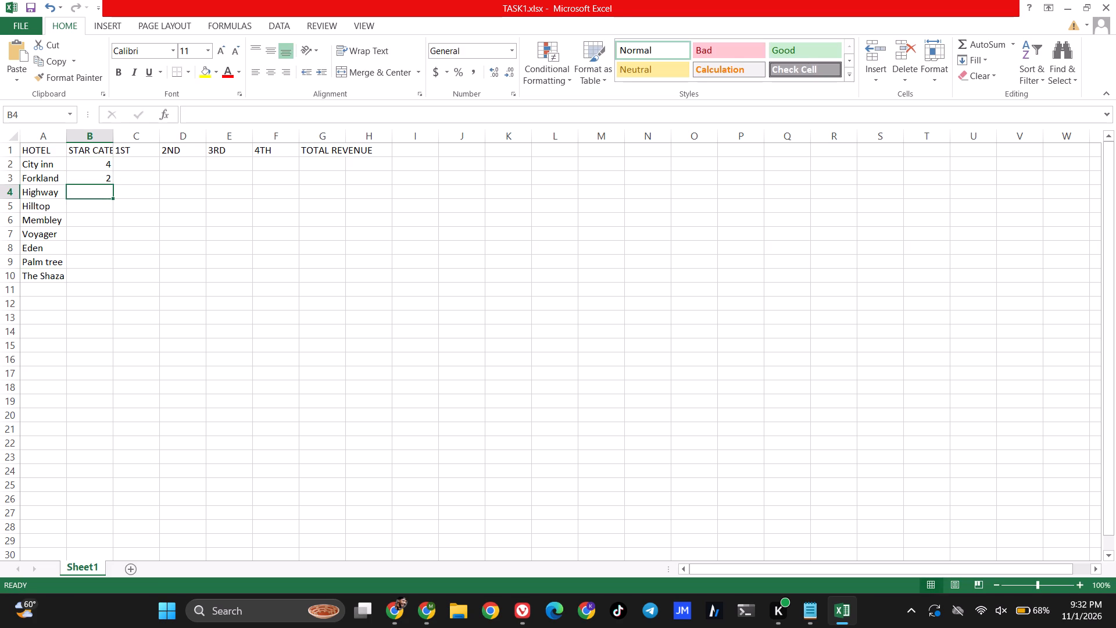
key("4")
key("Down")
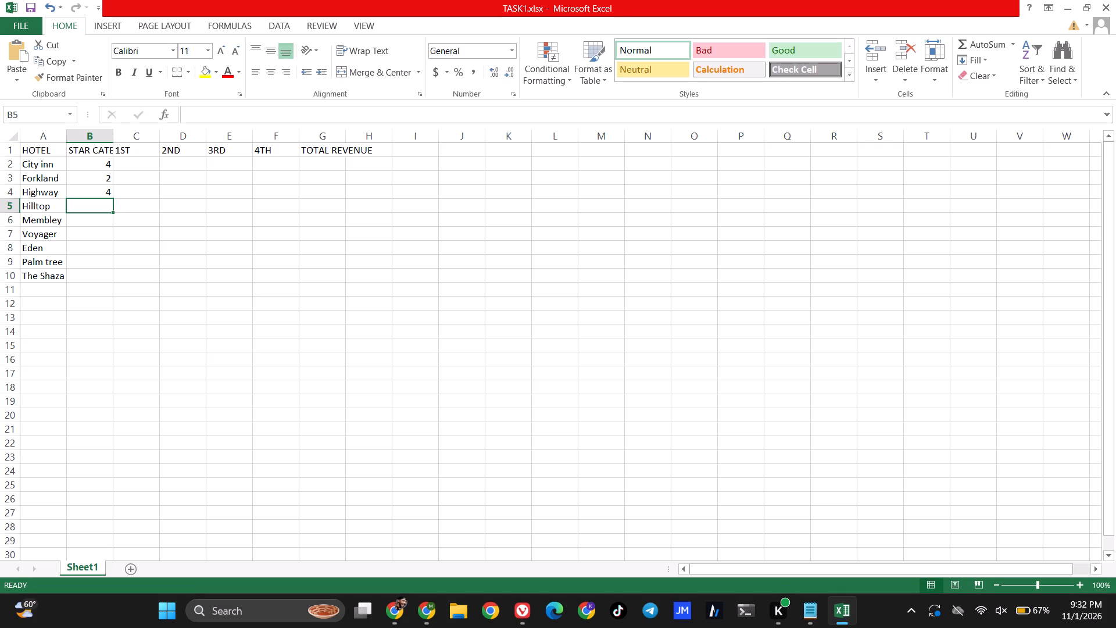
key("5")
key("Down")
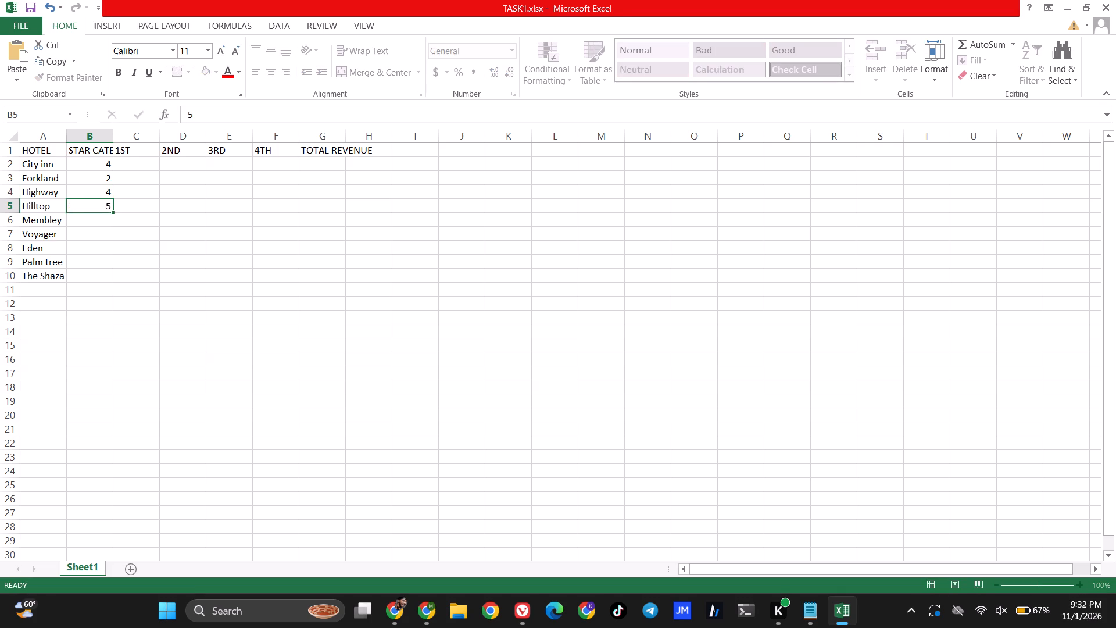
Enter the star categories 5, 3, 2, 4 and 5 for Membley through The Shaza in cells B6 to B10.
key("5")
key("Down")
key("3")
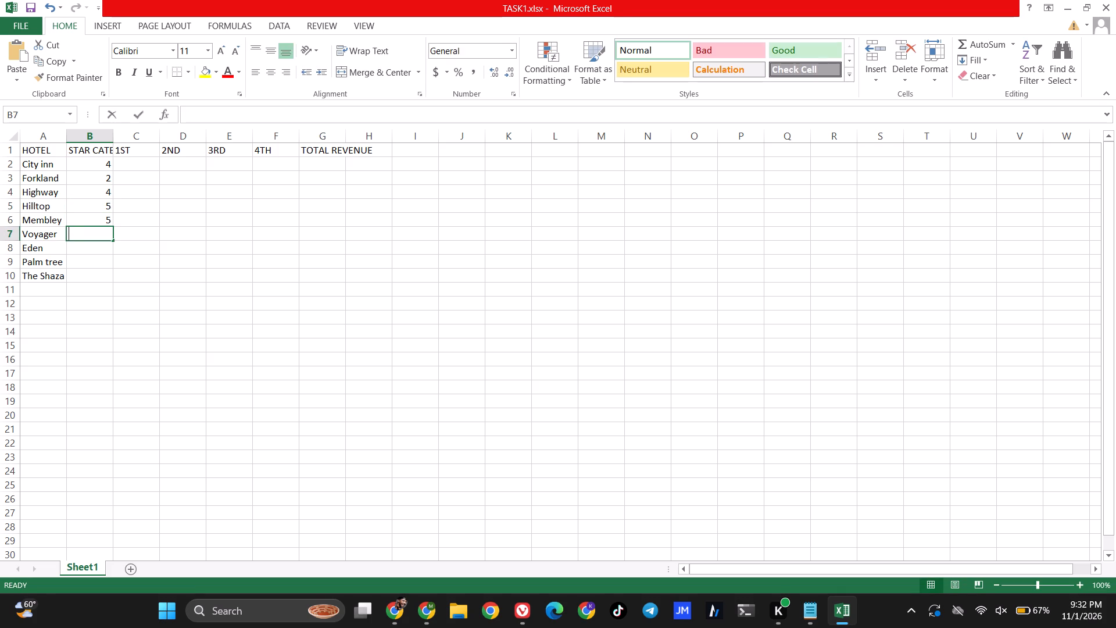
key("Down")
key("2")
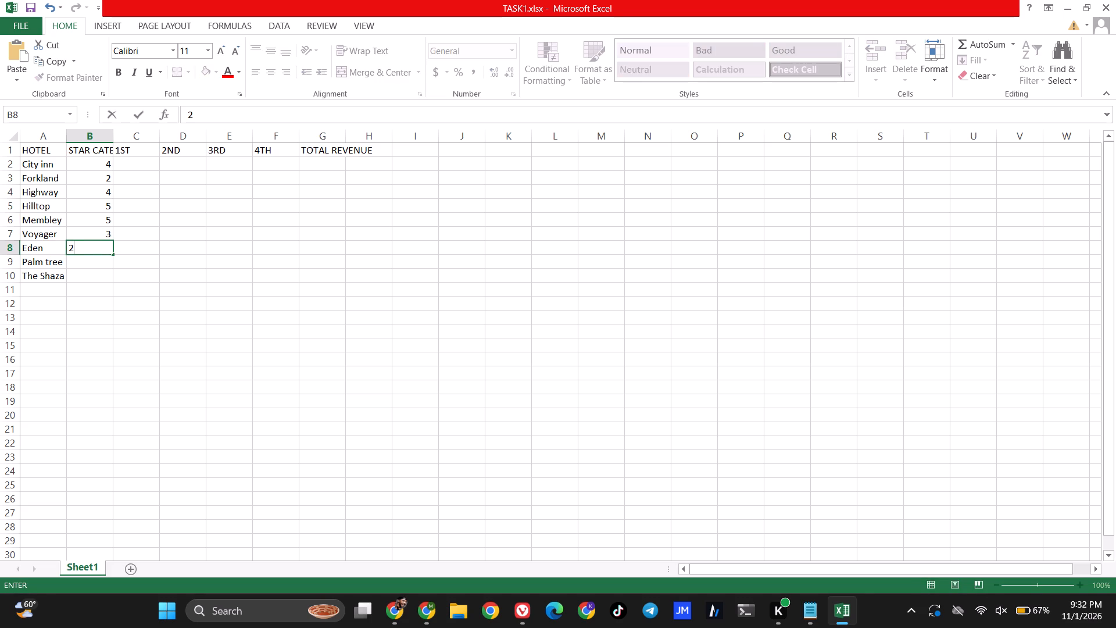
key("Down")
key("4")
key("Down")
key("5")
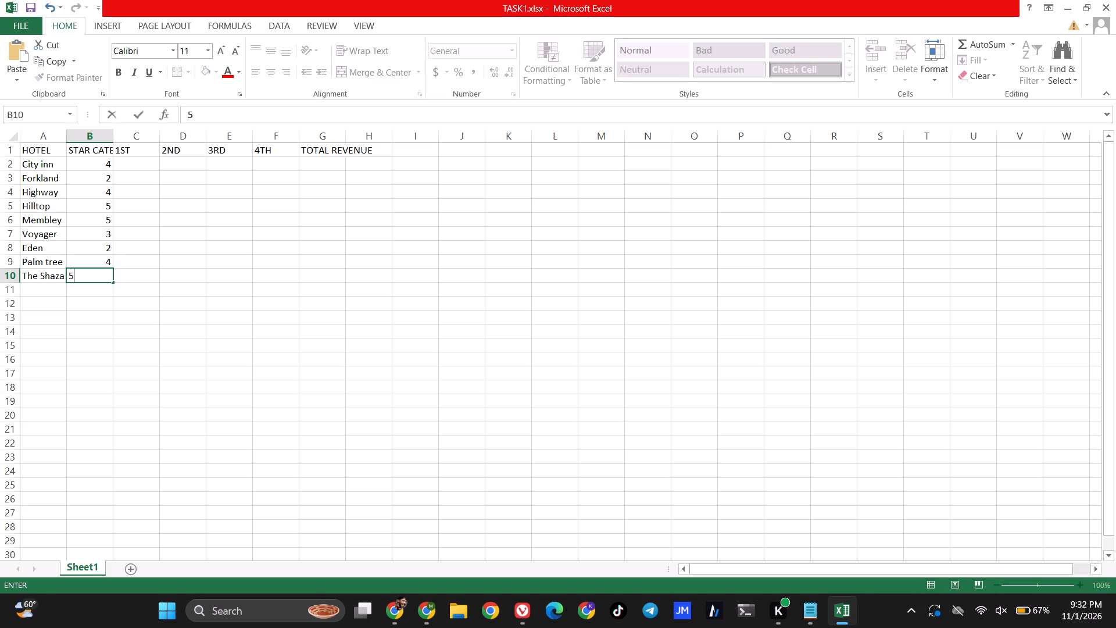
Enter the 1ST column figures 174400, 173700, 182900 and 188500 for City inn through Hilltop in cells C2 to C5.
left_click(130, 167)
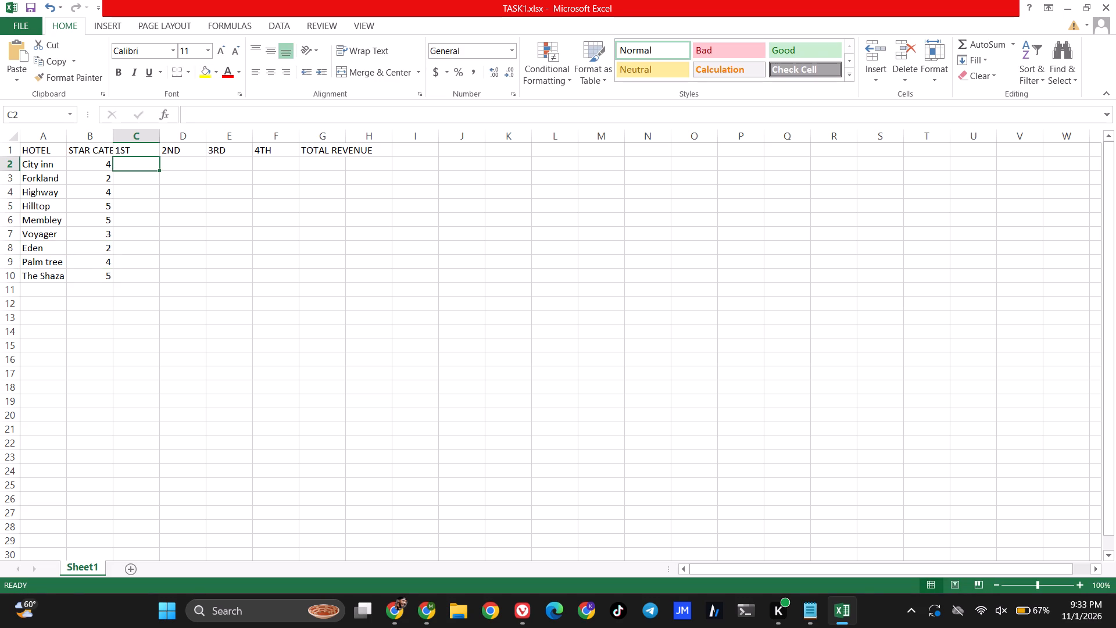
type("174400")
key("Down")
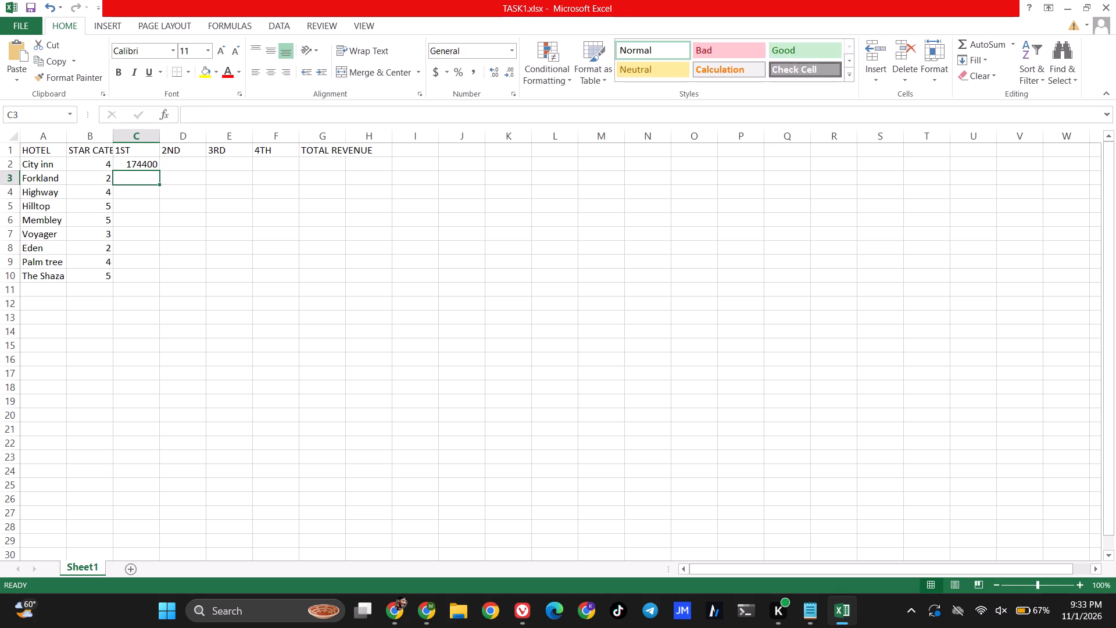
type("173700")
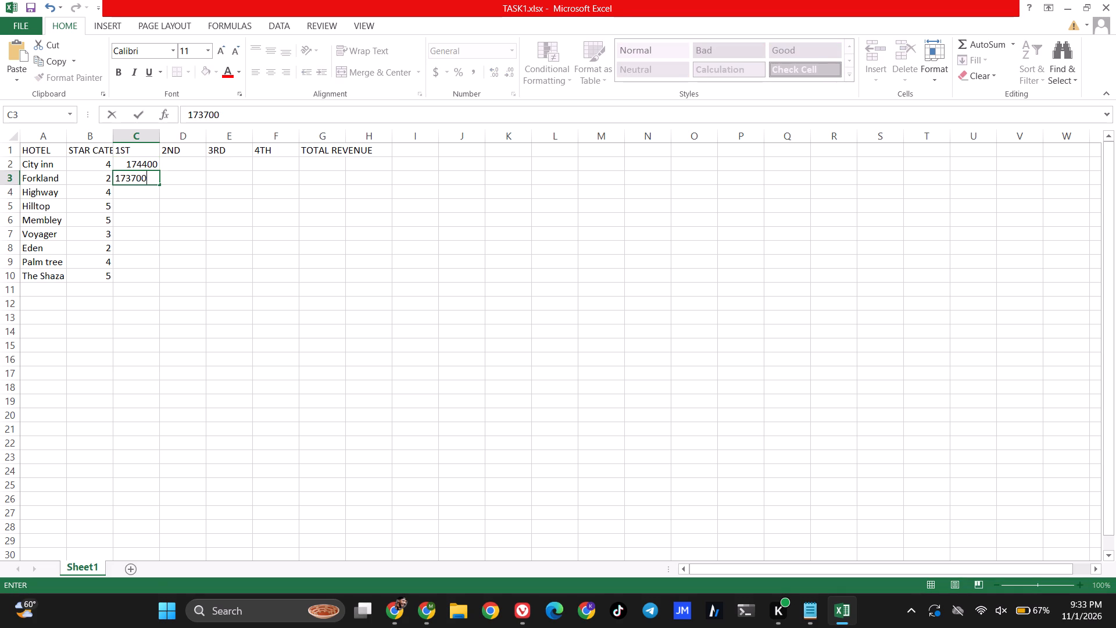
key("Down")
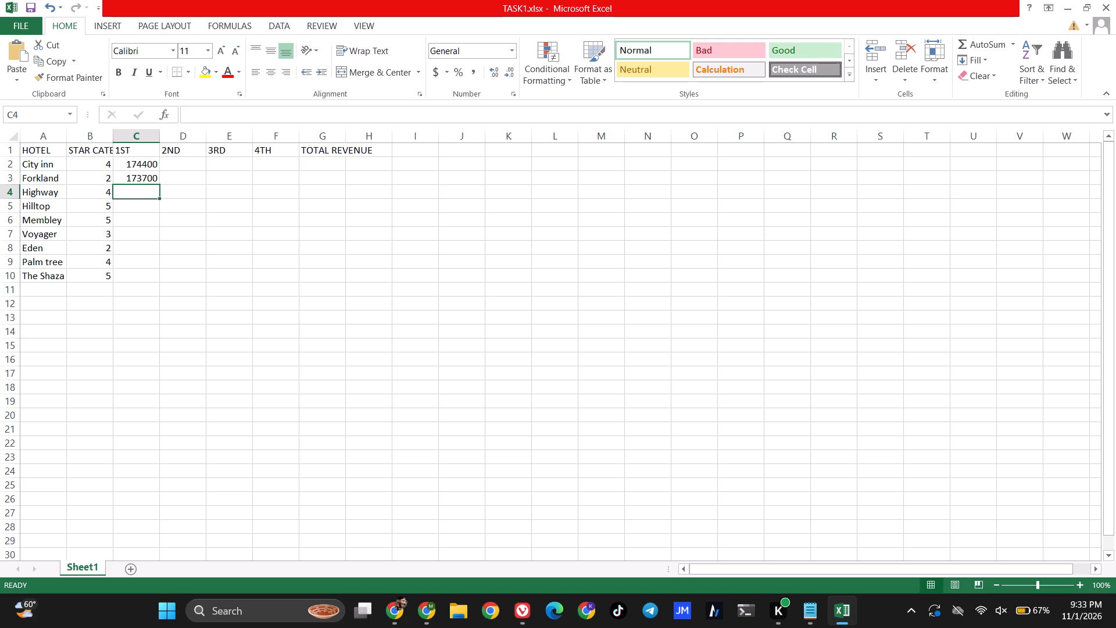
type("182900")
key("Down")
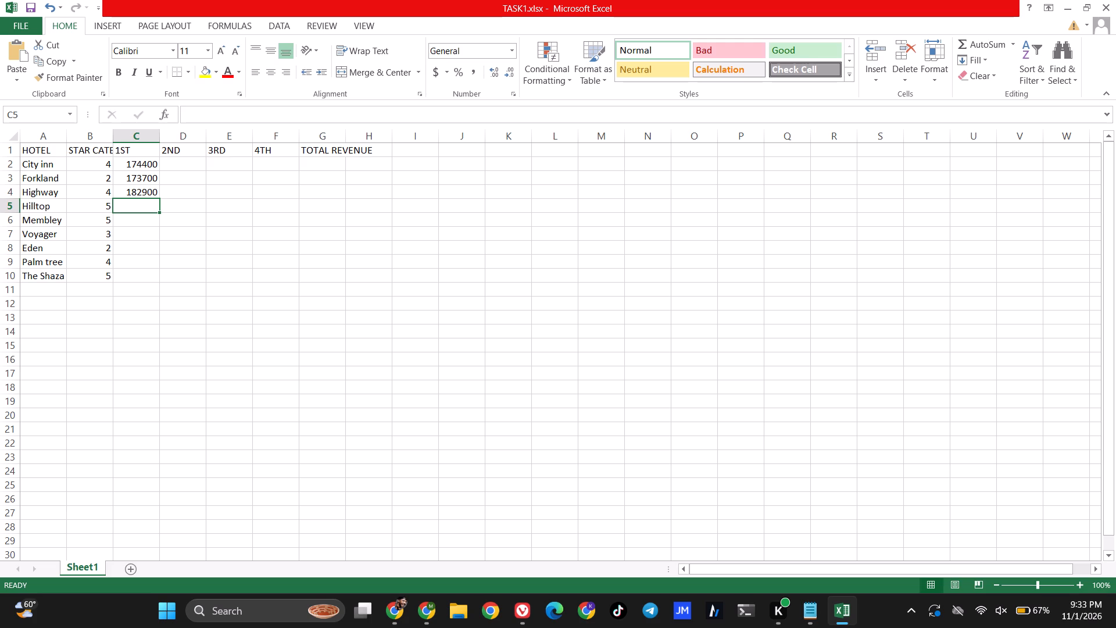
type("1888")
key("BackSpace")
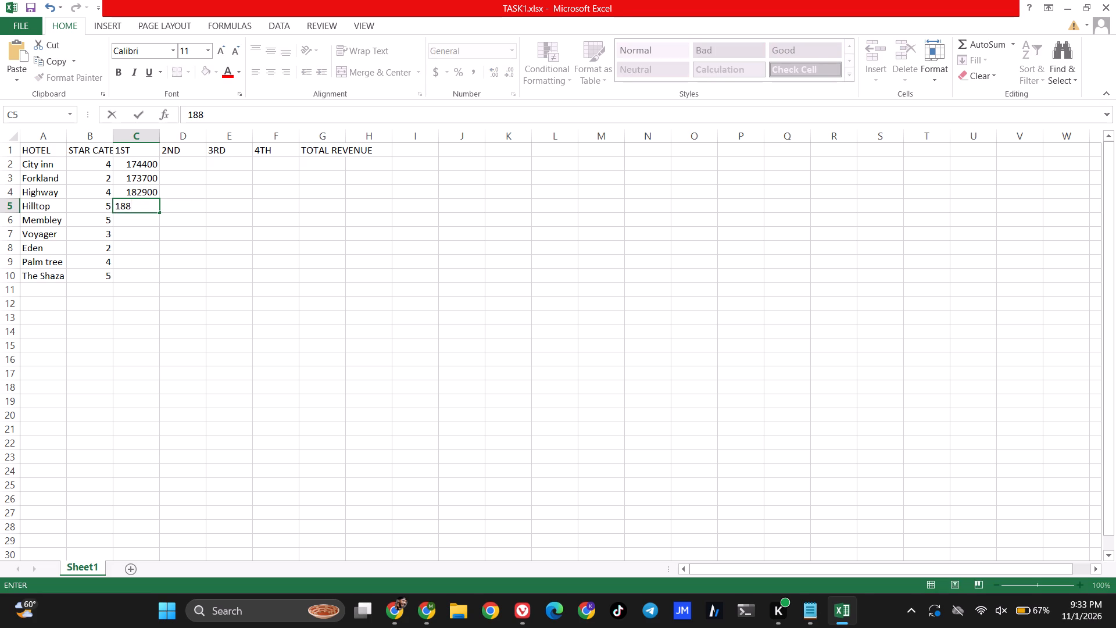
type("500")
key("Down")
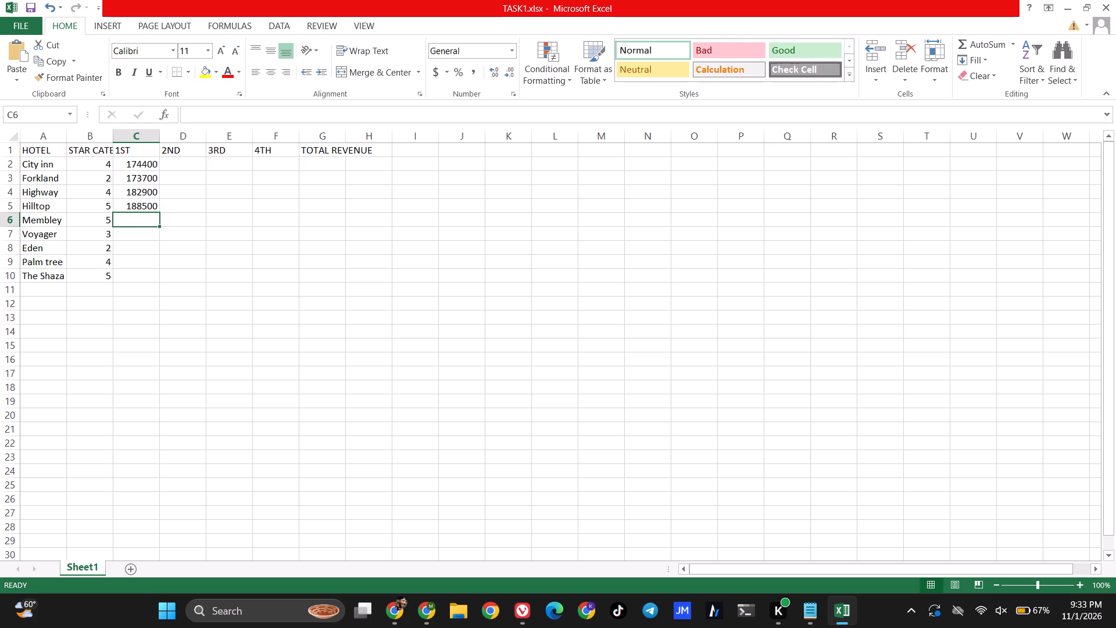
Enter the 1ST column figures 187800, 139100, 200000, 169800 and 163900 for Membley through The Shaza in cells C6 to C10.
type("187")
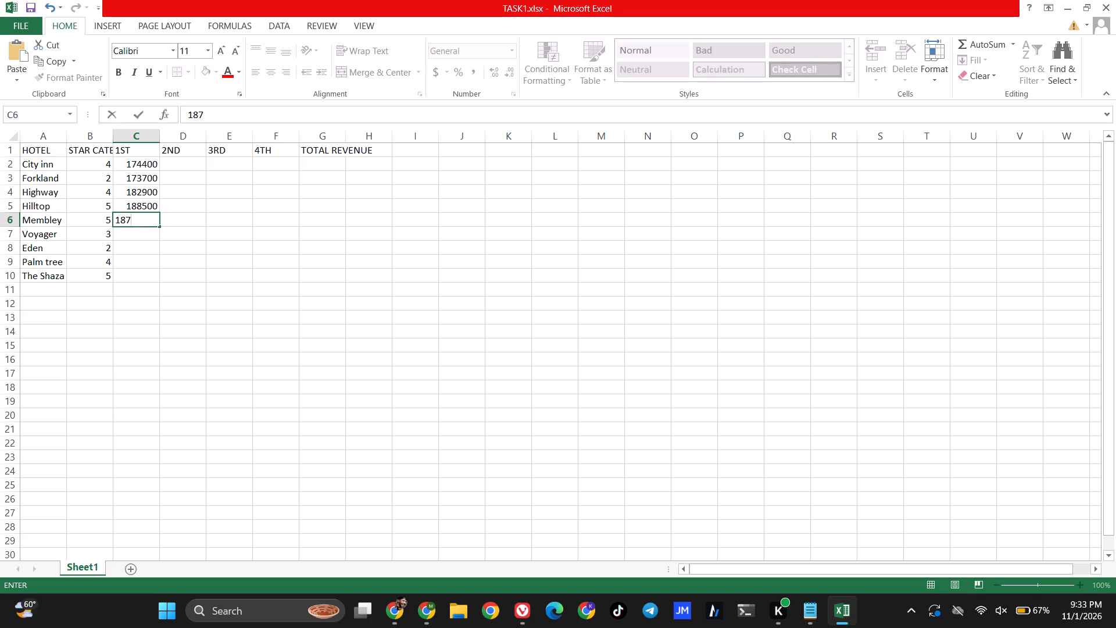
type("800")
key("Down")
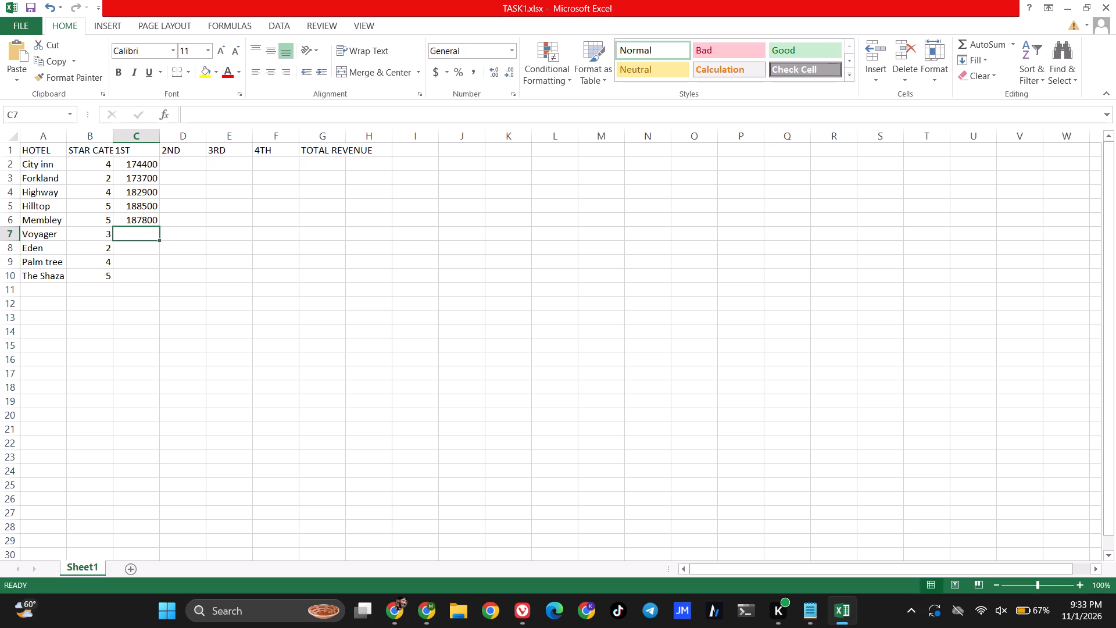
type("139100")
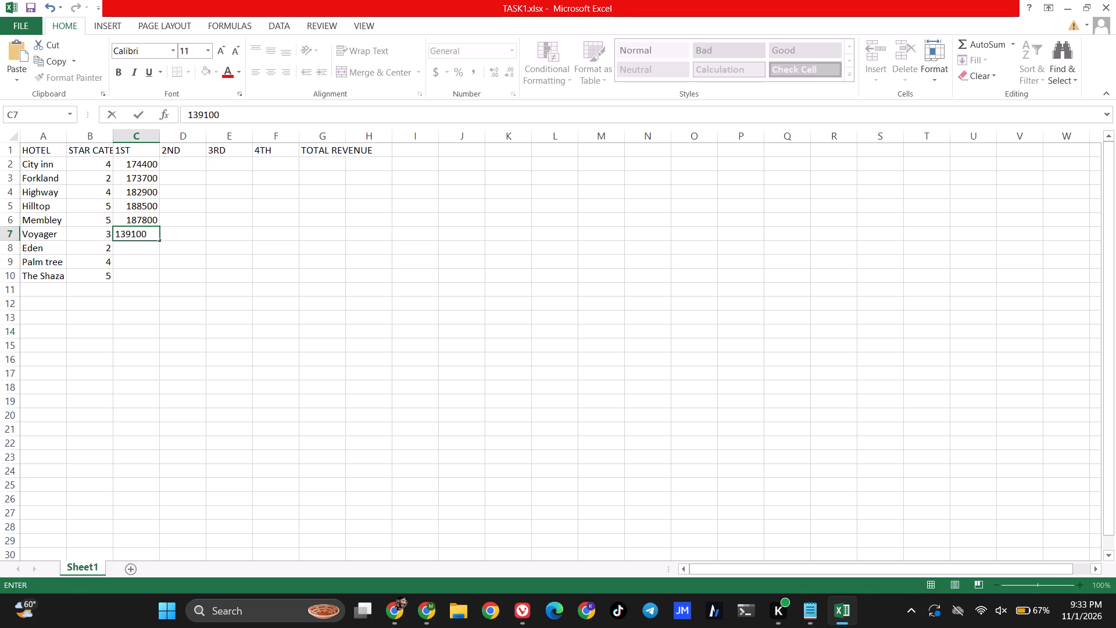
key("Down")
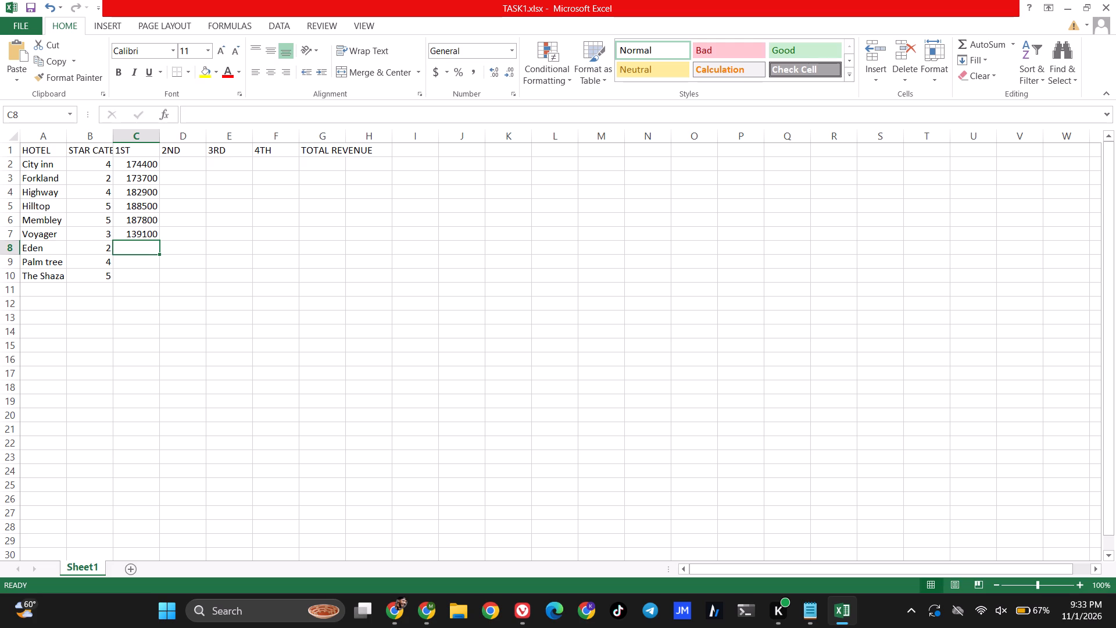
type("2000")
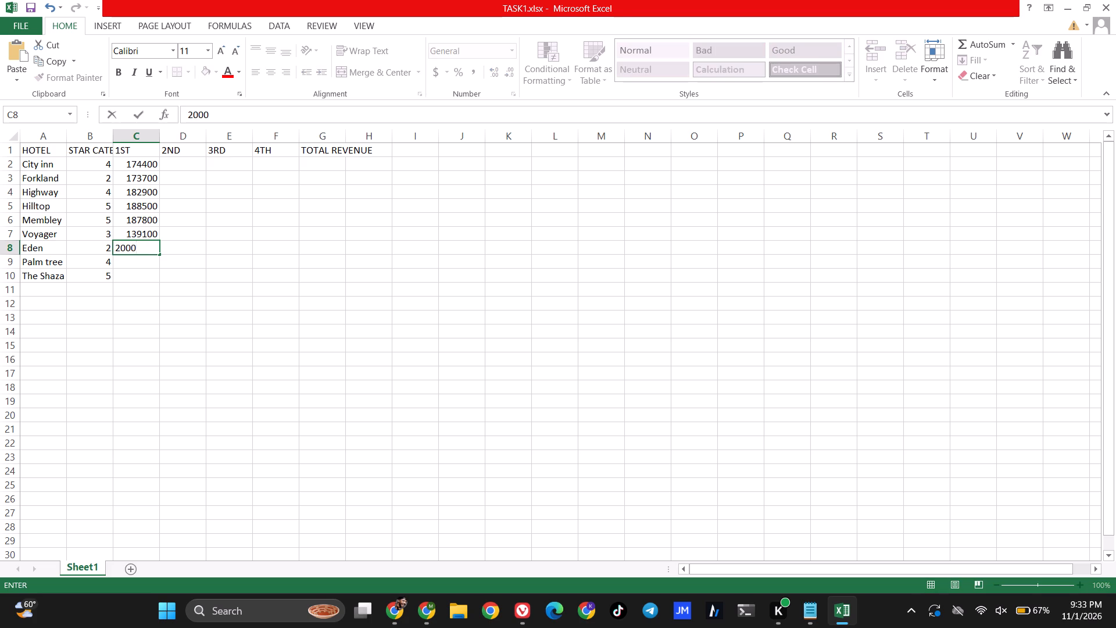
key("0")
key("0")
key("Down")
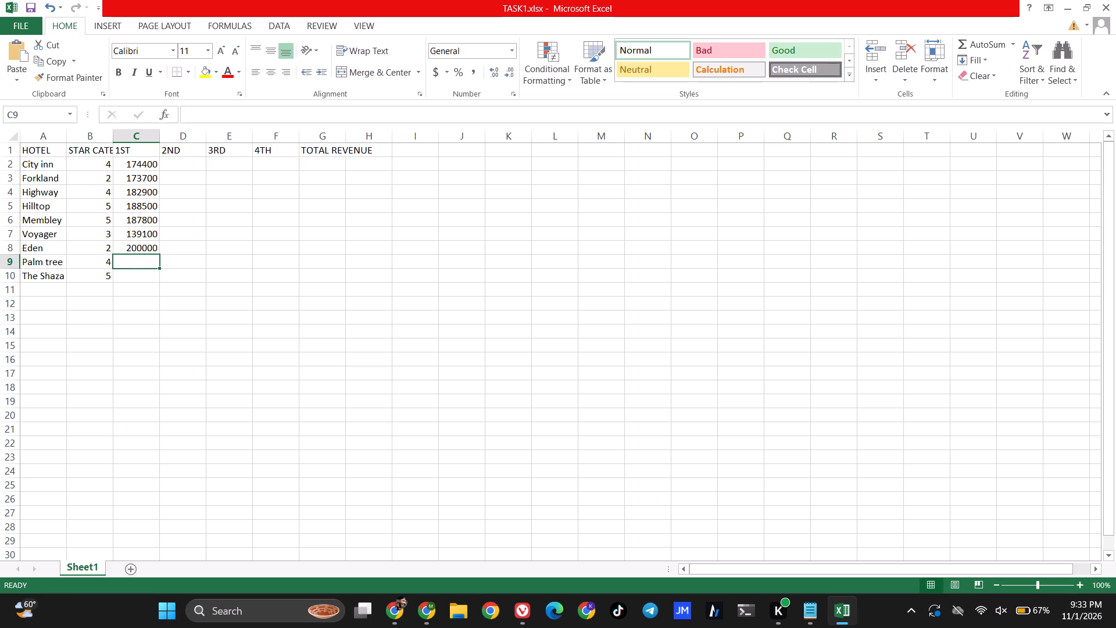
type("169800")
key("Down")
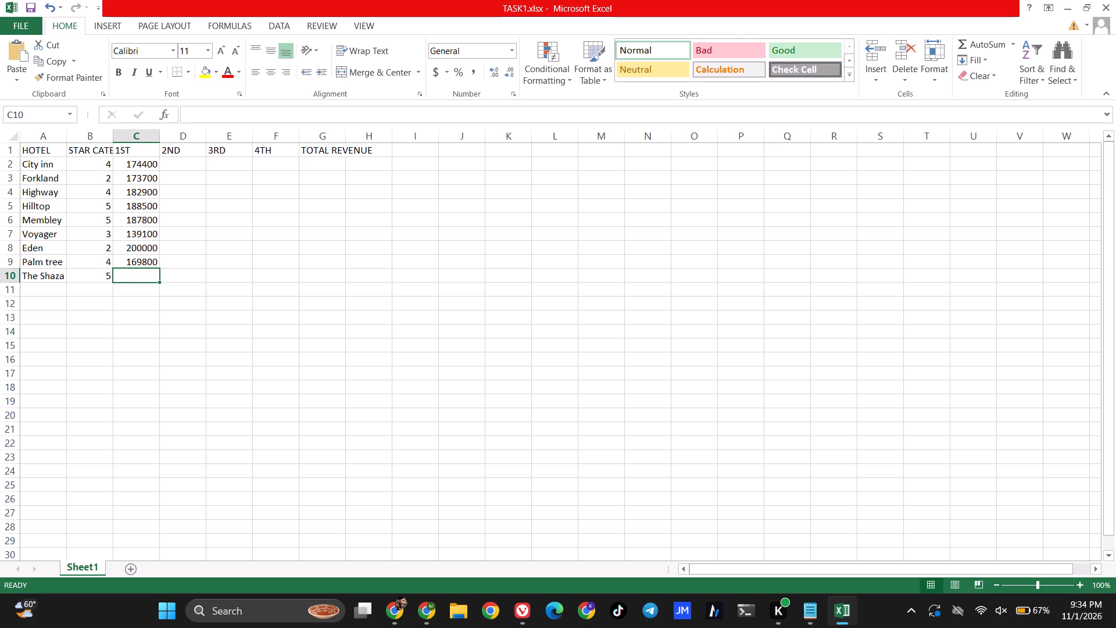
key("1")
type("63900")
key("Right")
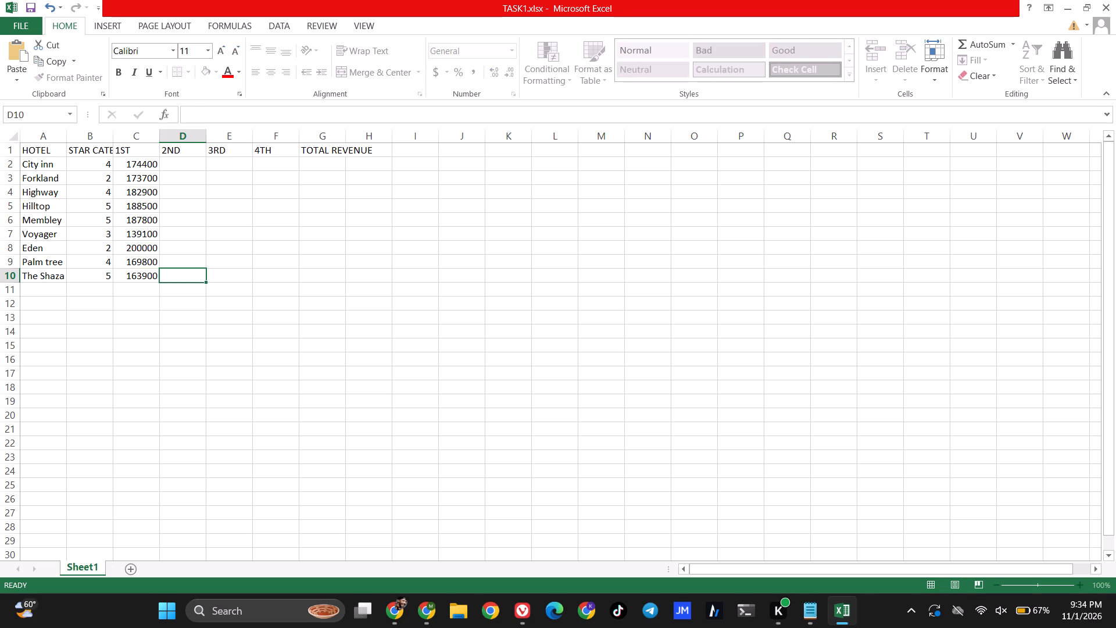
Enter the 2ND column figures 177400, 111300, 136300 and 124700 for City inn through Hilltop in cells D2 to D5.
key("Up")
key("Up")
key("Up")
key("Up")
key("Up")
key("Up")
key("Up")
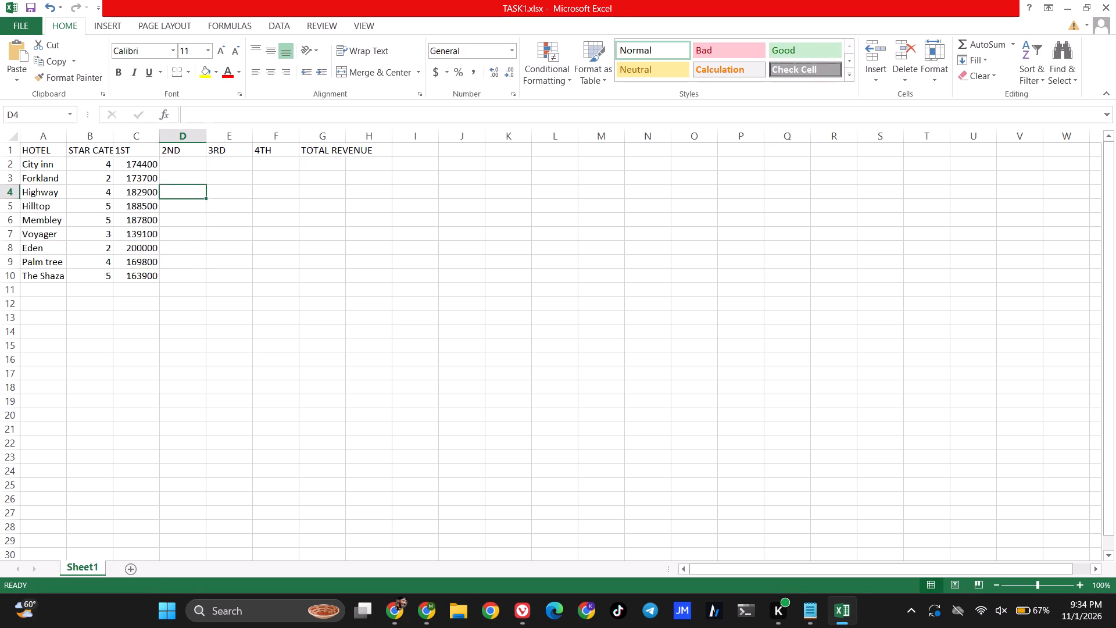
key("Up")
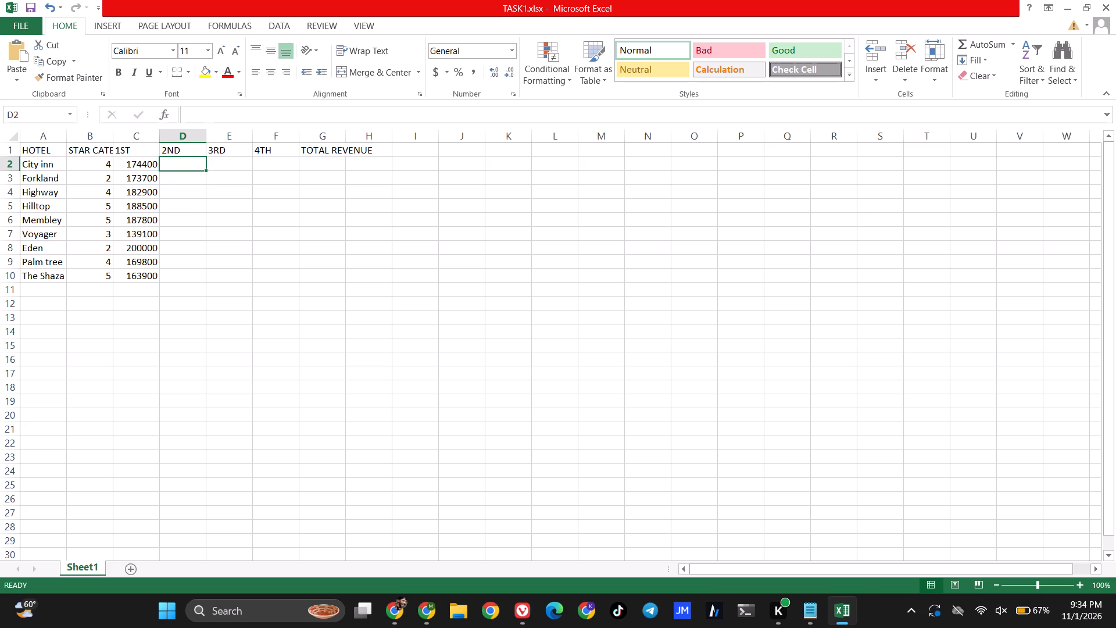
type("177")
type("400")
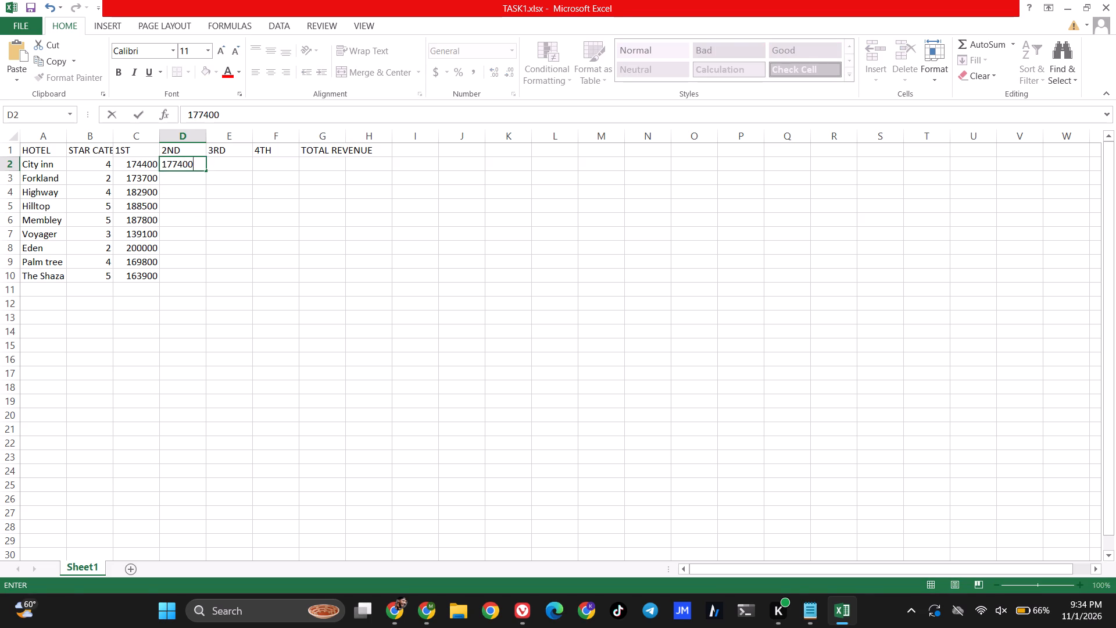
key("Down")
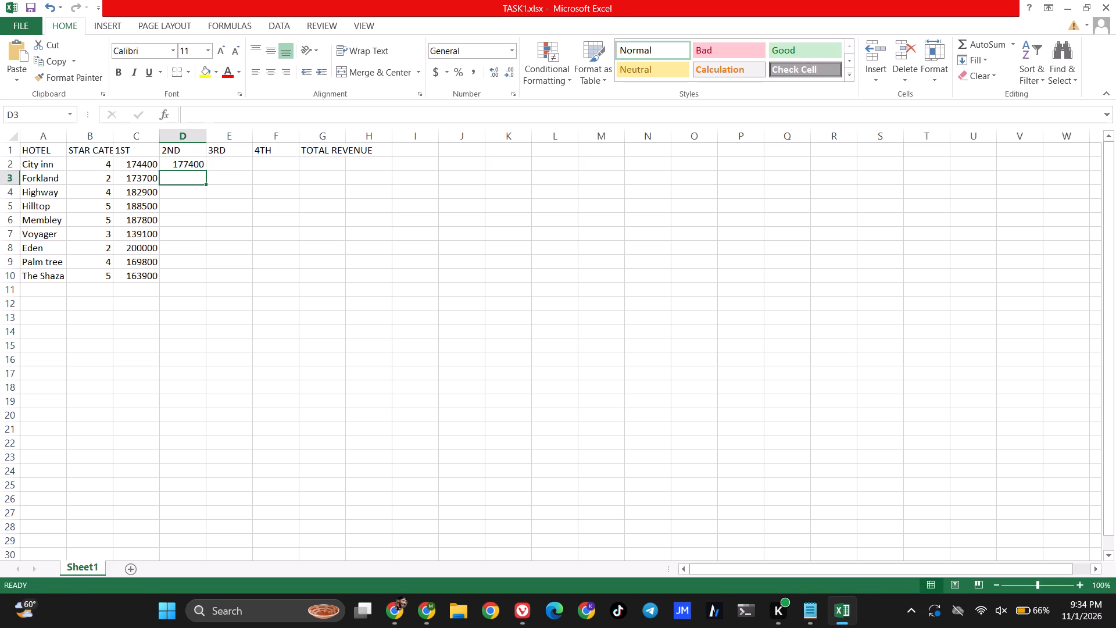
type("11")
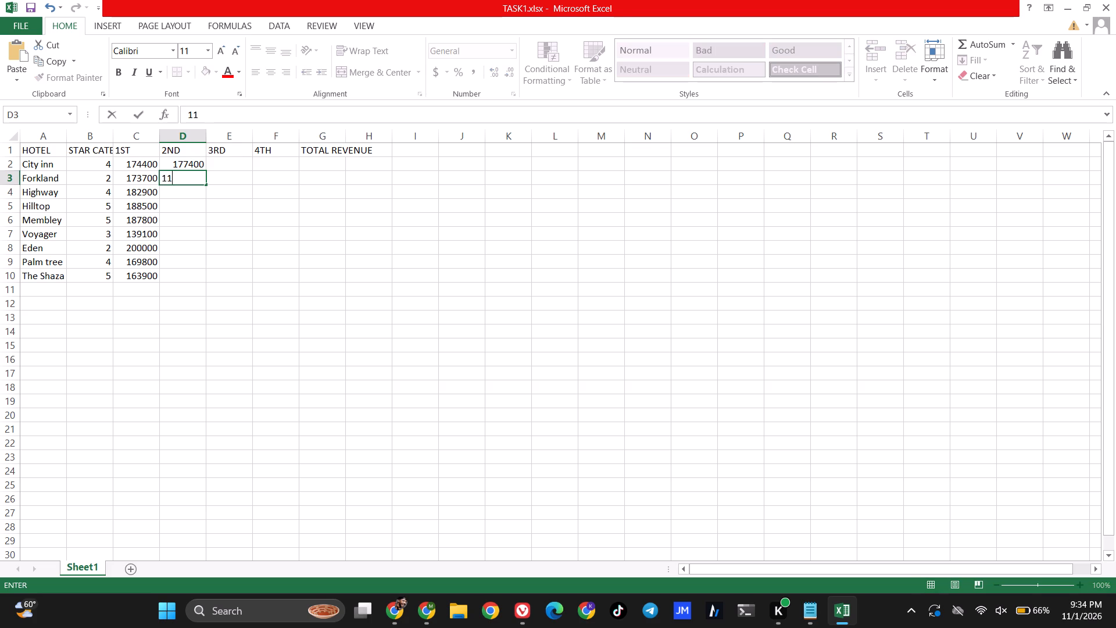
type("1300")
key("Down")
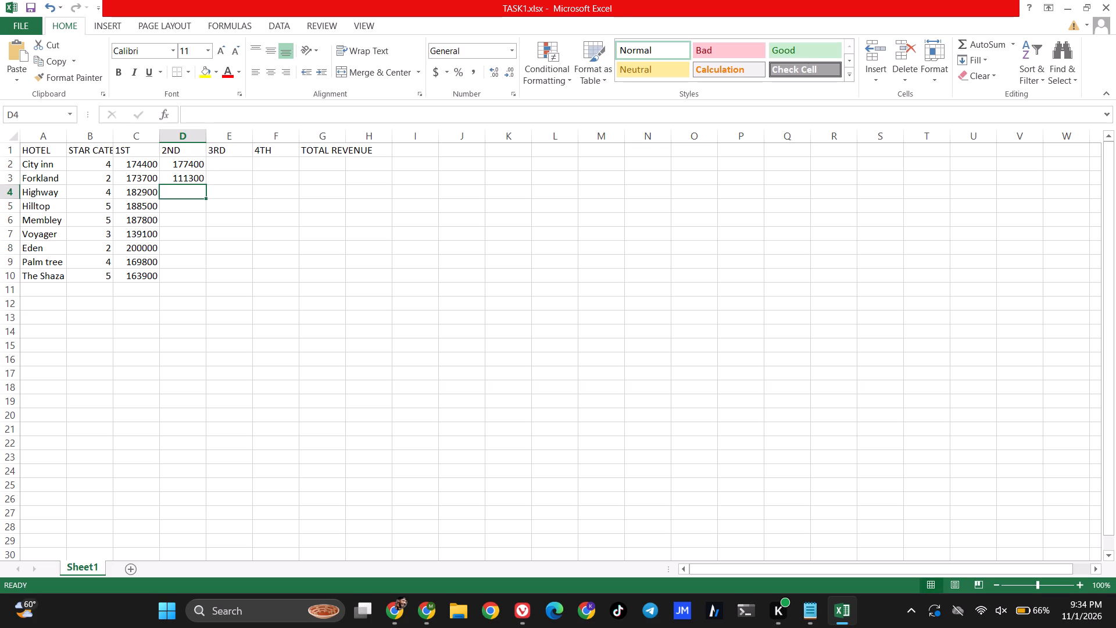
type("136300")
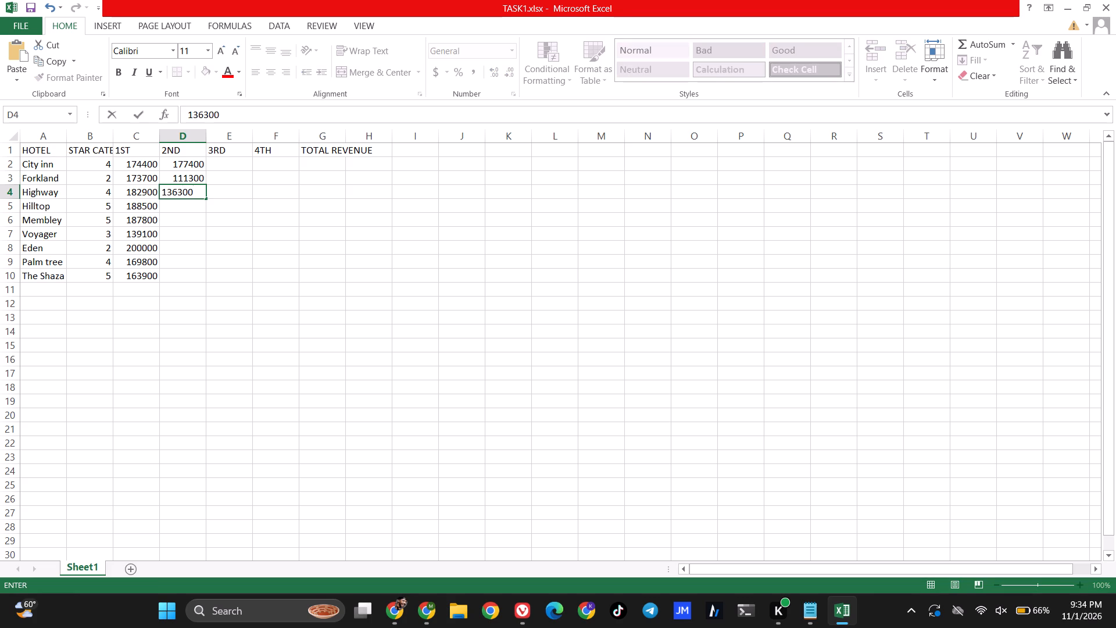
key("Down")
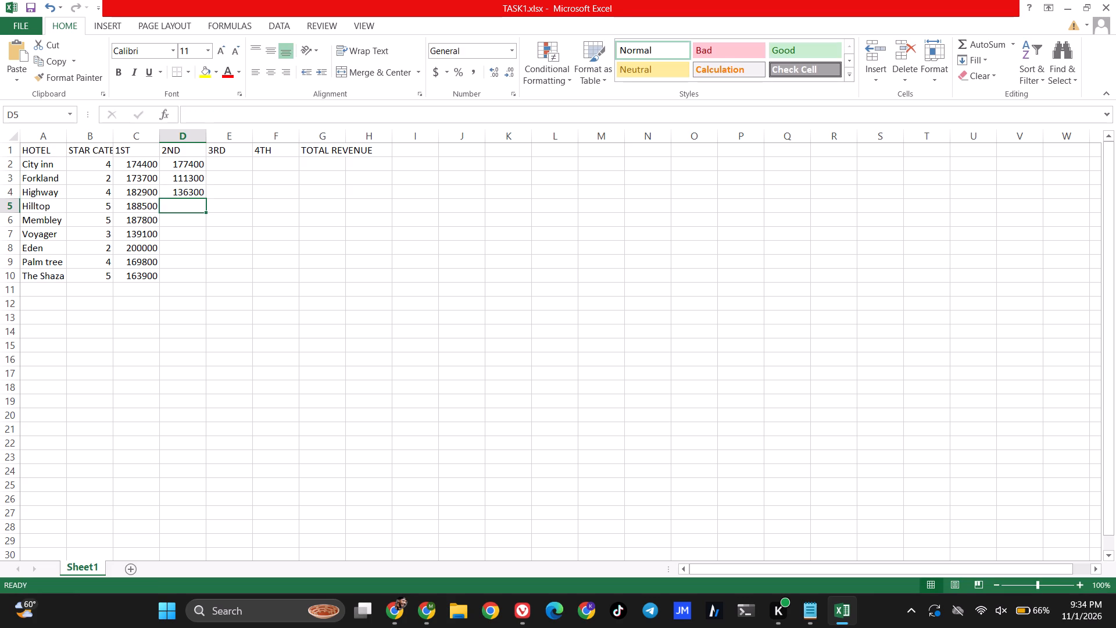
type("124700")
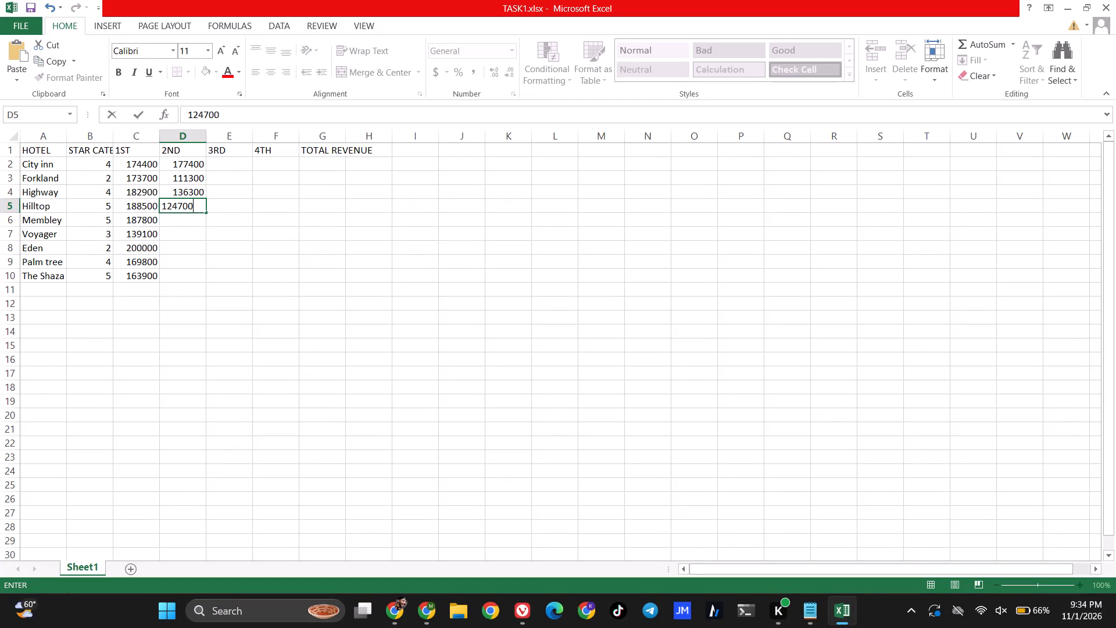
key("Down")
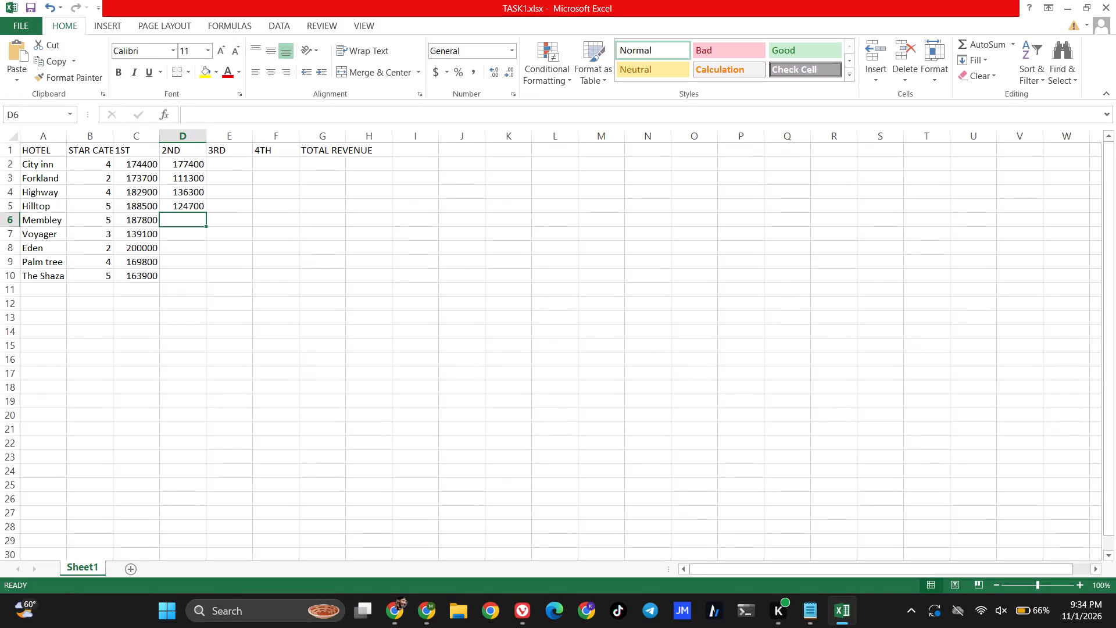
Enter the 2ND column figures 118700, 178400, 112200, 163000 and 106800 for Membley through The Shaza in cells D6 to D10.
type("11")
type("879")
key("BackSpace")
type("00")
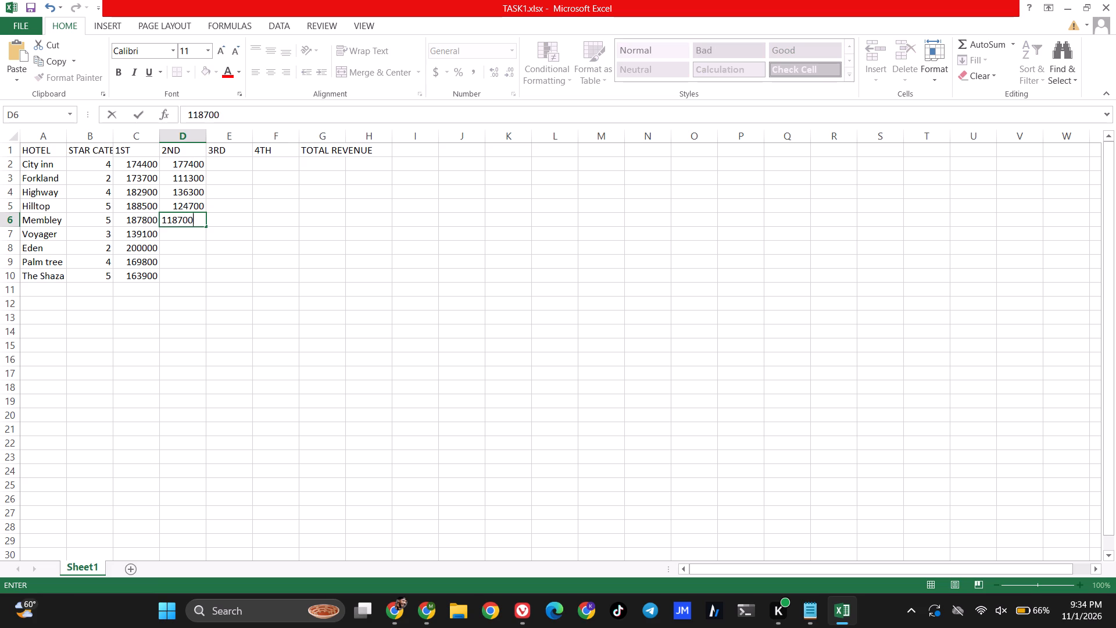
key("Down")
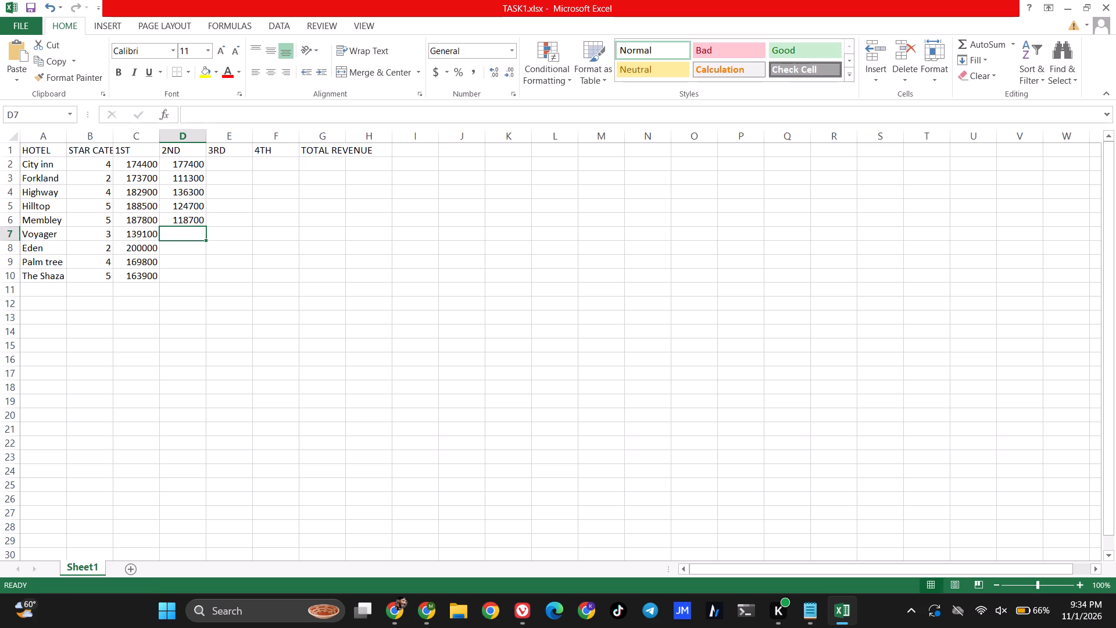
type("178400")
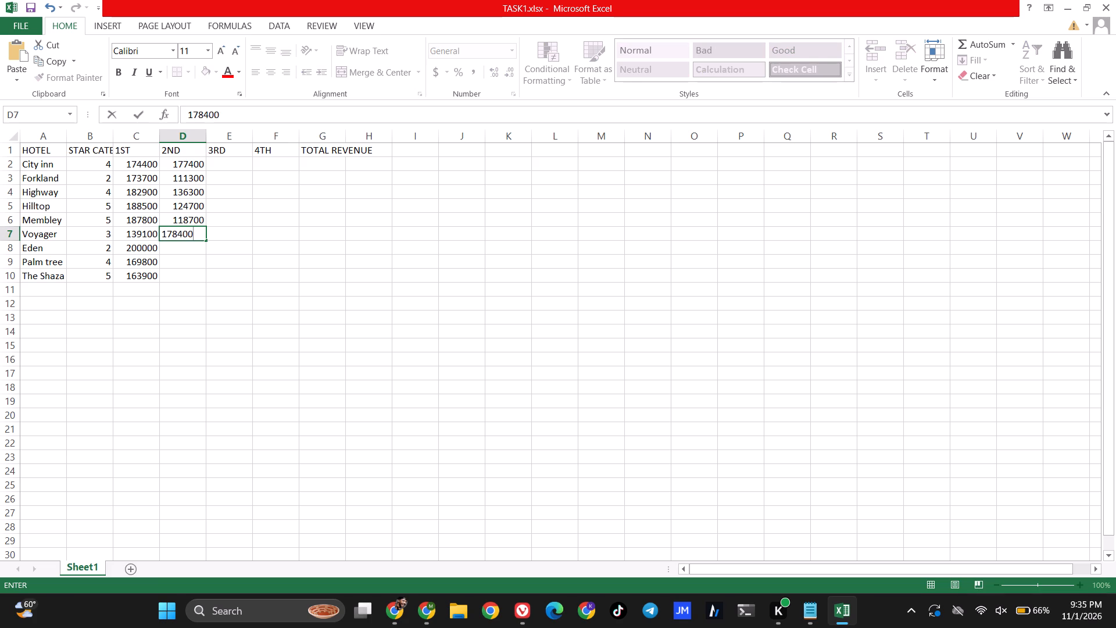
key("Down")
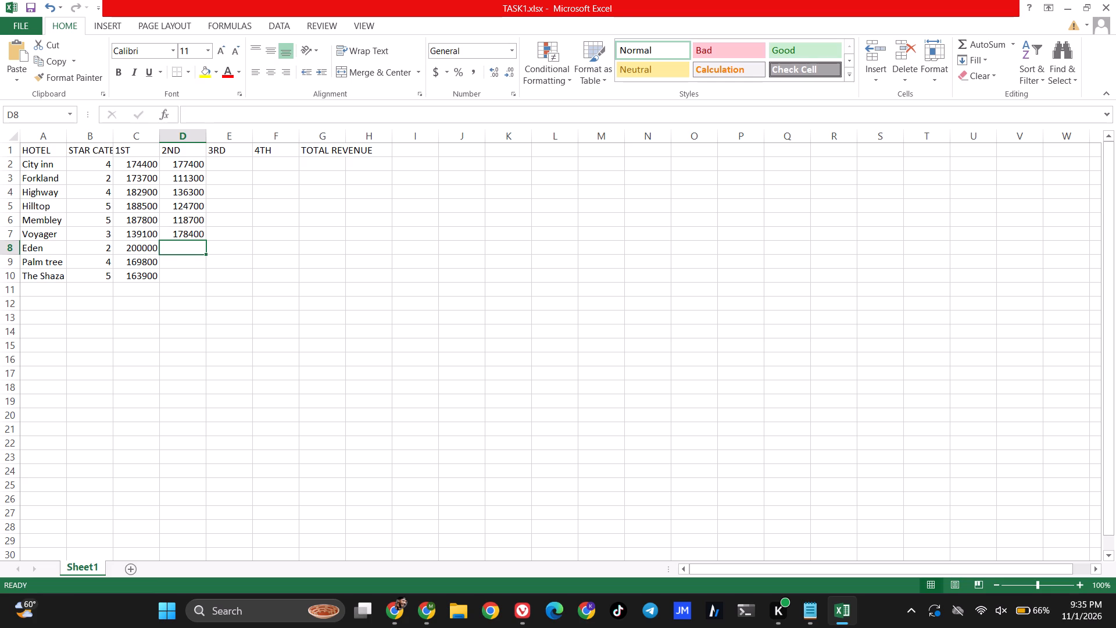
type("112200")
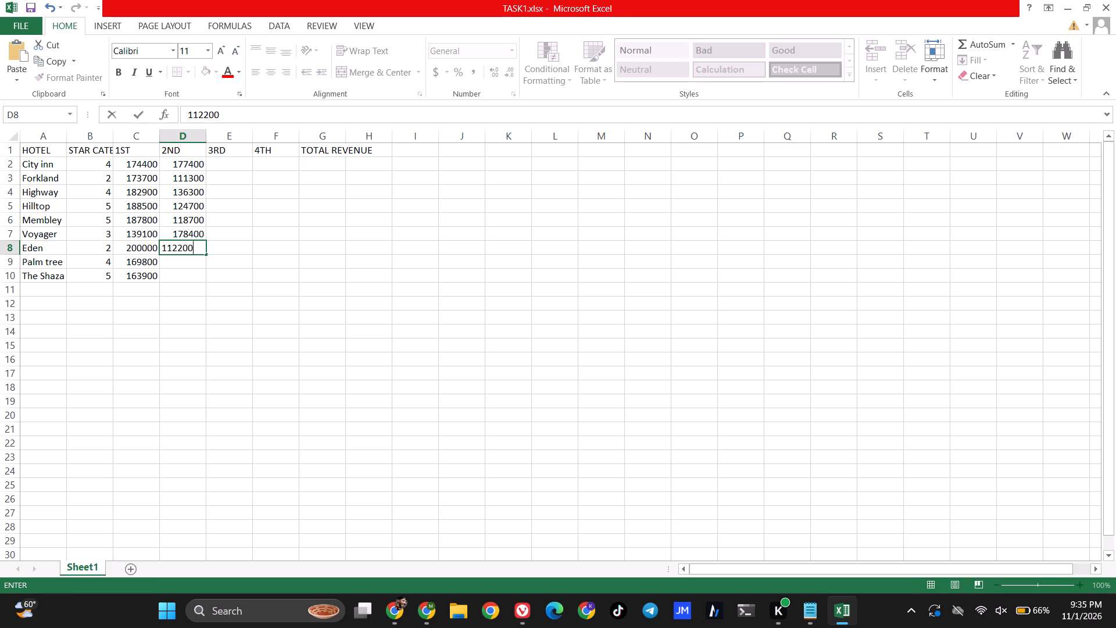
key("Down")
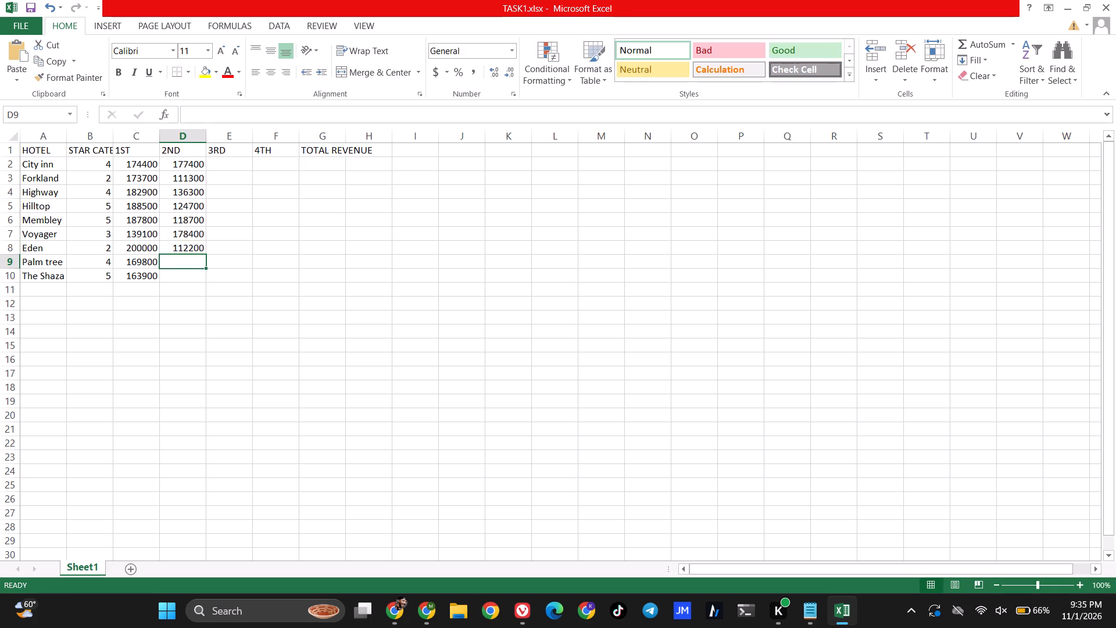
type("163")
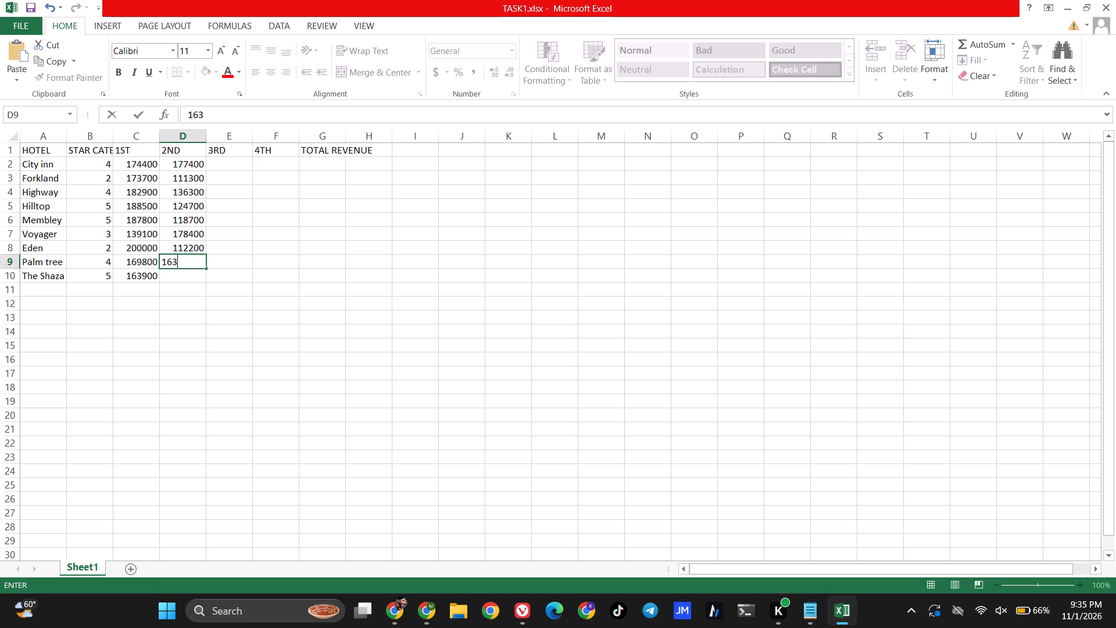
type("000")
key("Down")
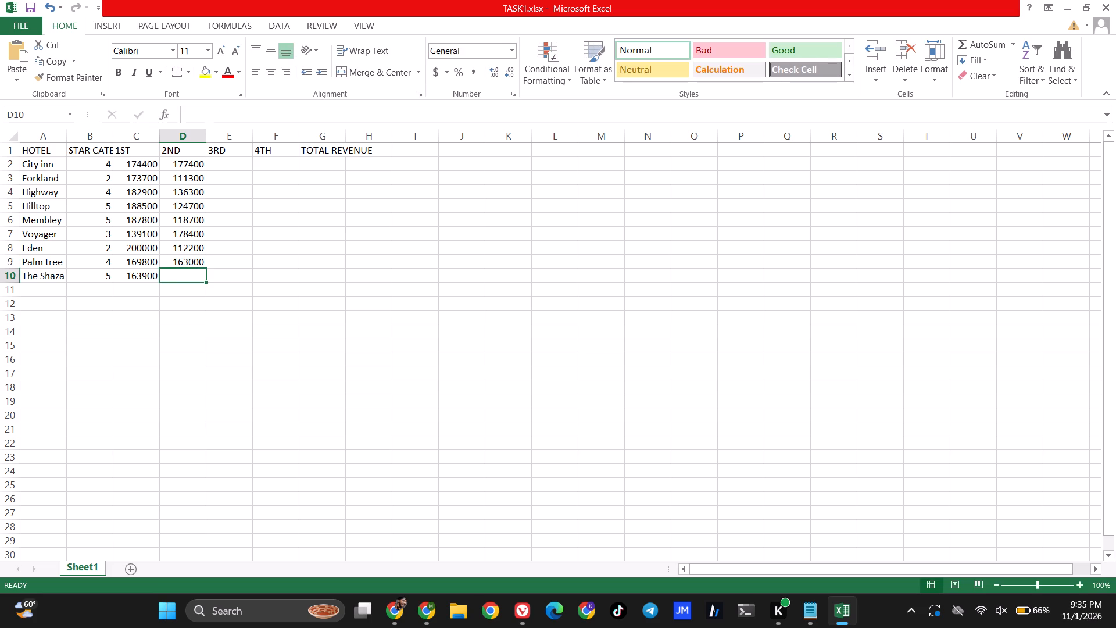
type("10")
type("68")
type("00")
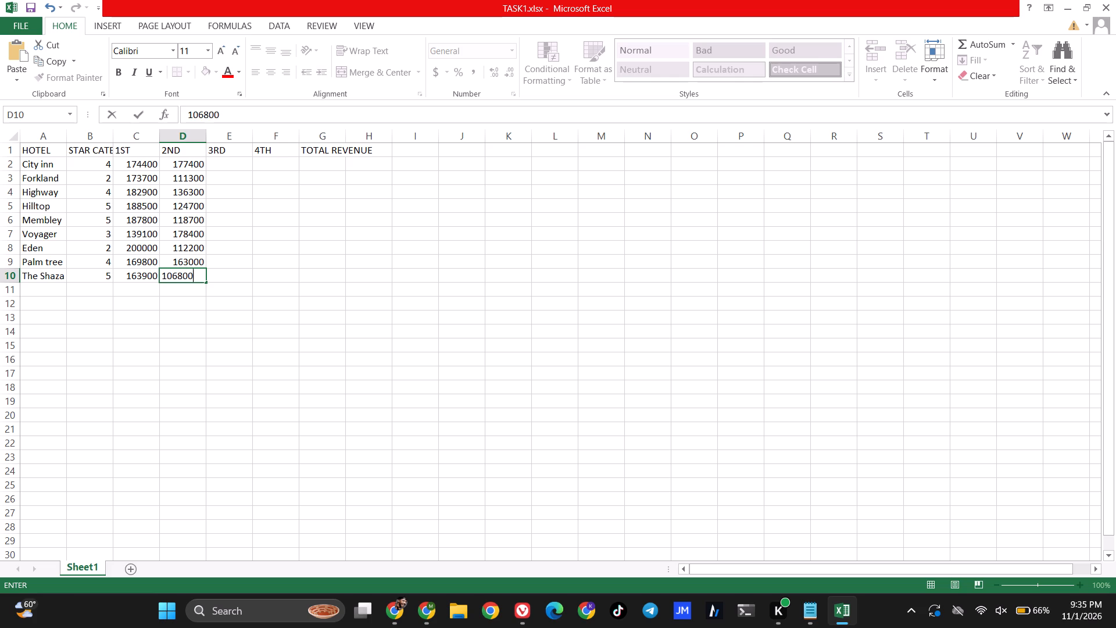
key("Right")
Enter the 3RD column figures 127900, 194900, 143900 and 173500 for City inn through Hilltop in cells E2 to E5.
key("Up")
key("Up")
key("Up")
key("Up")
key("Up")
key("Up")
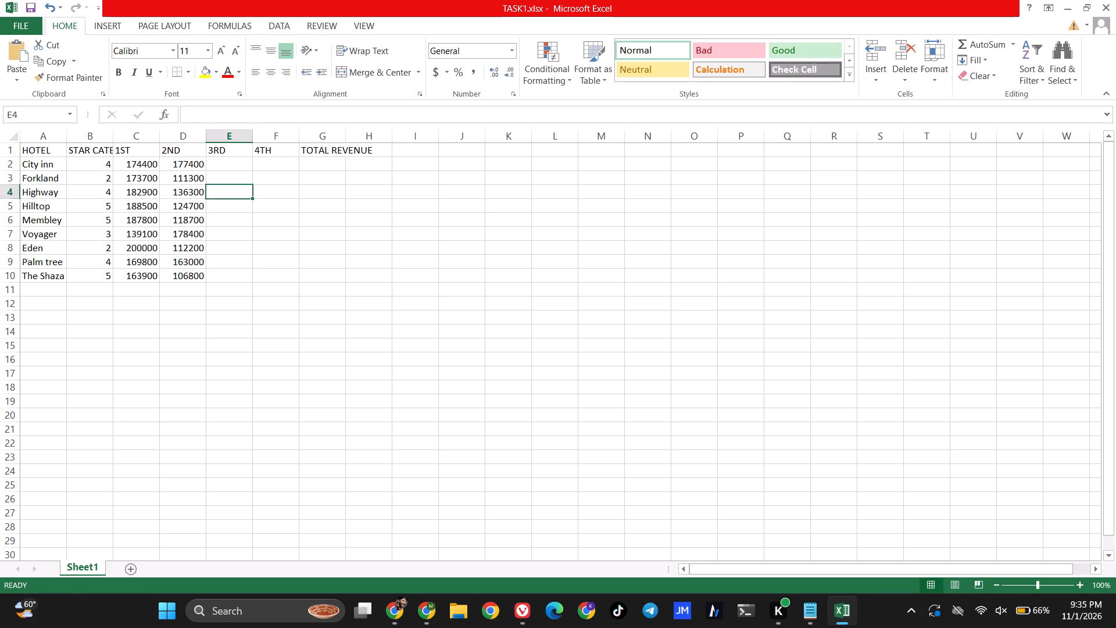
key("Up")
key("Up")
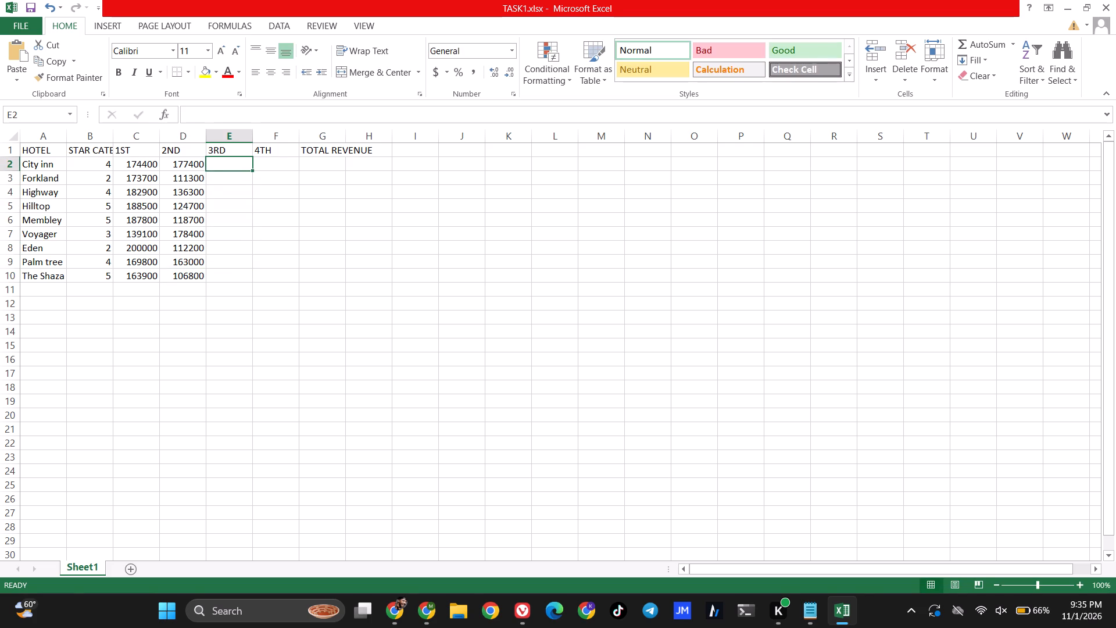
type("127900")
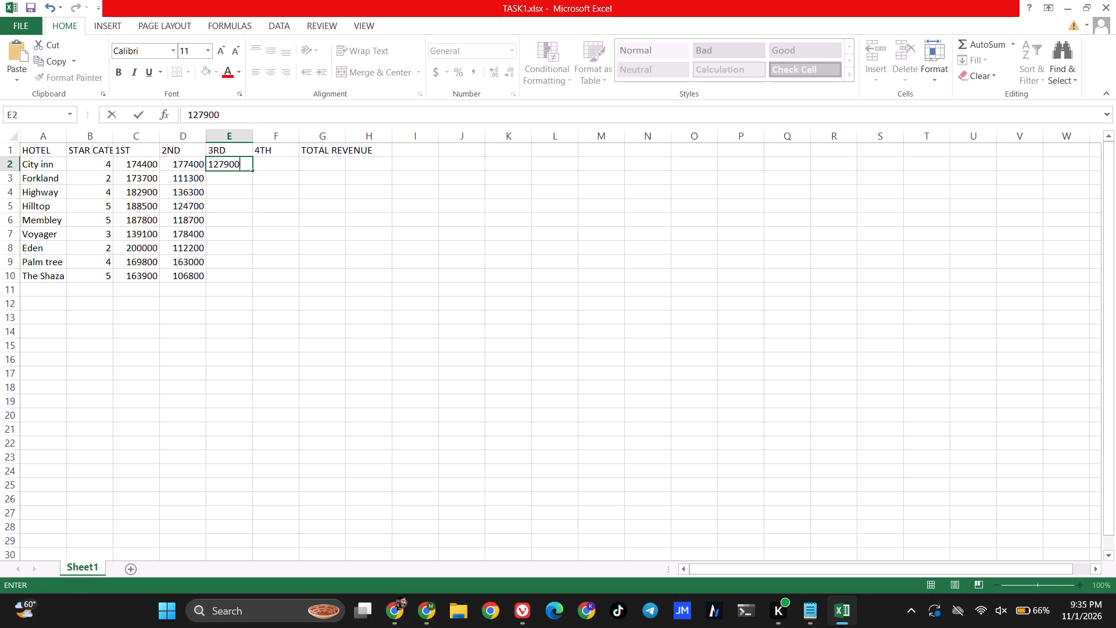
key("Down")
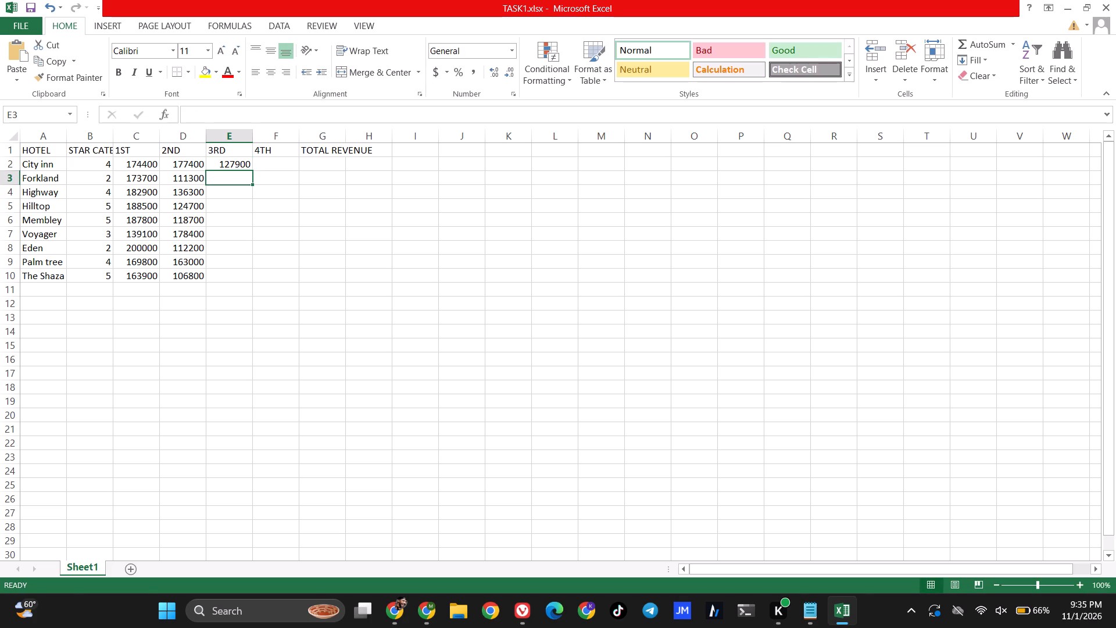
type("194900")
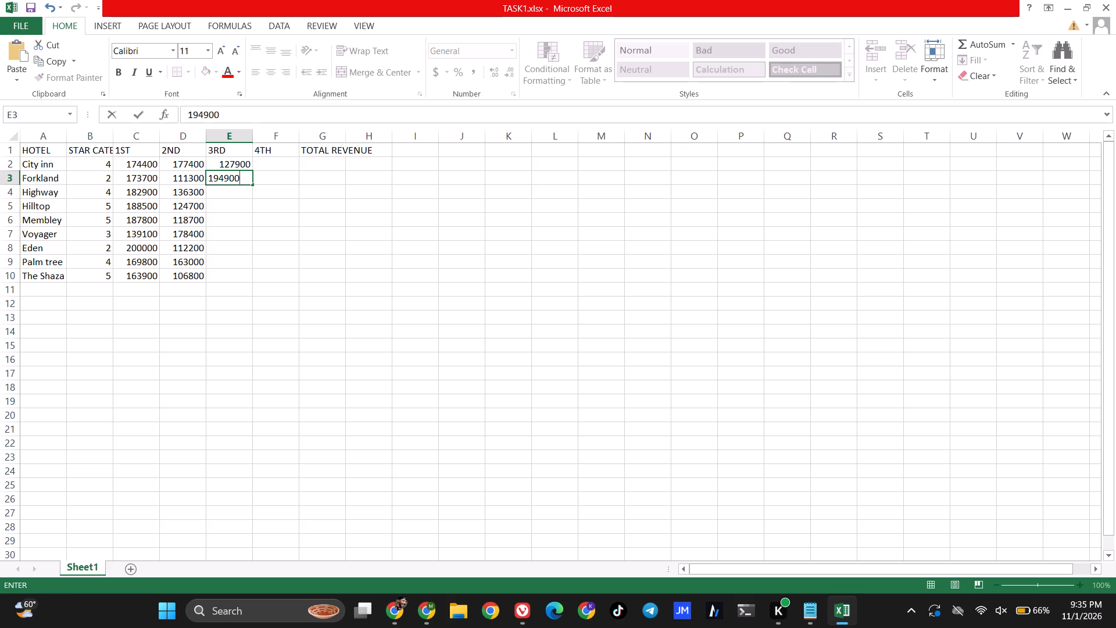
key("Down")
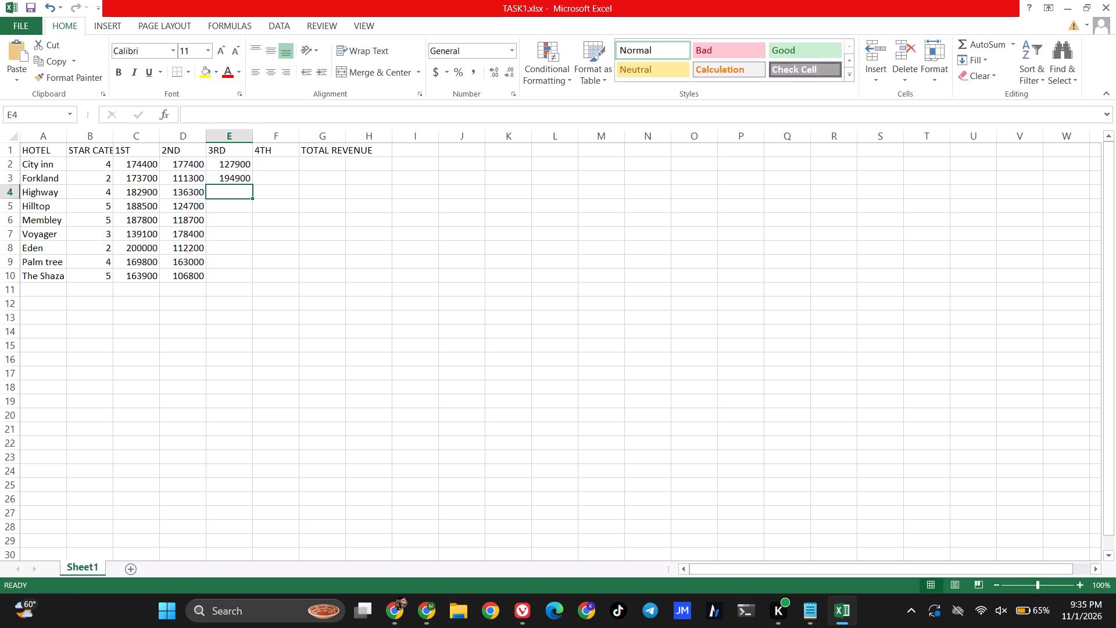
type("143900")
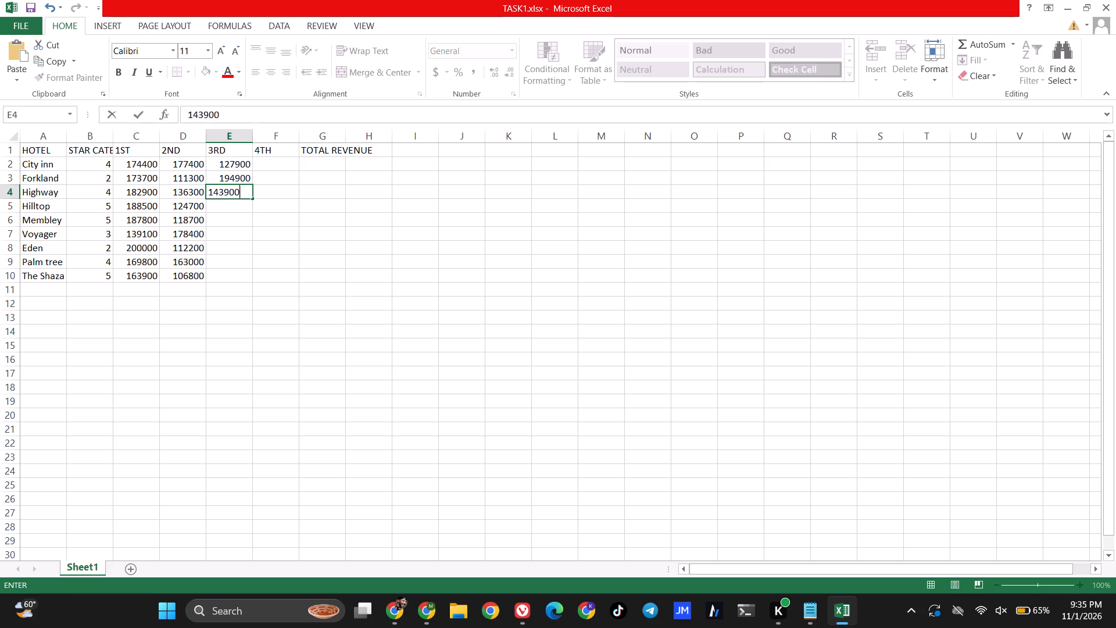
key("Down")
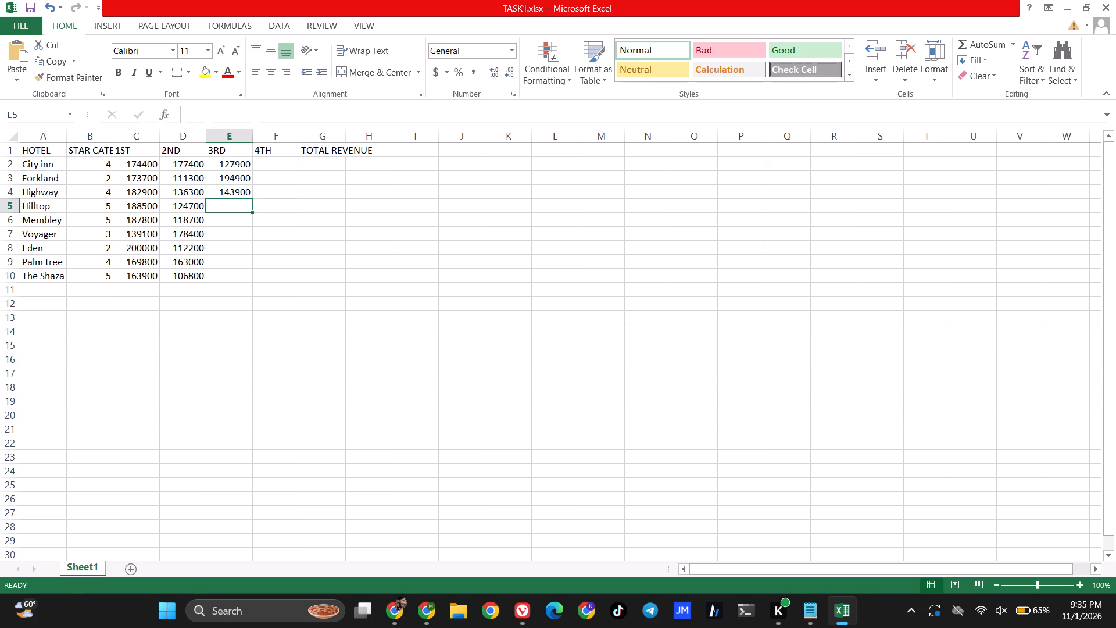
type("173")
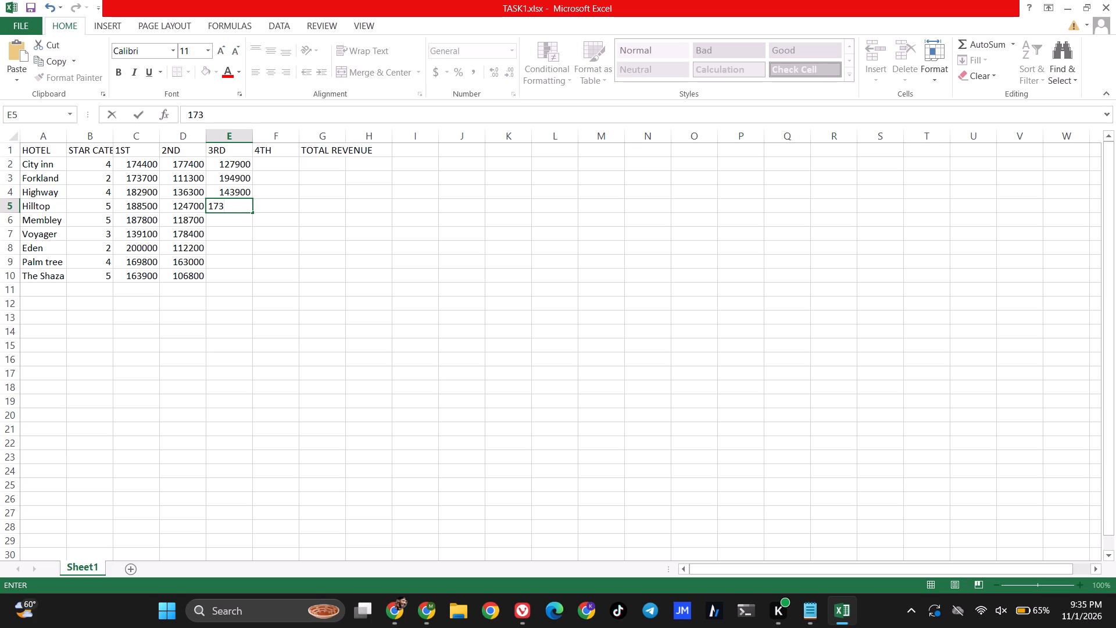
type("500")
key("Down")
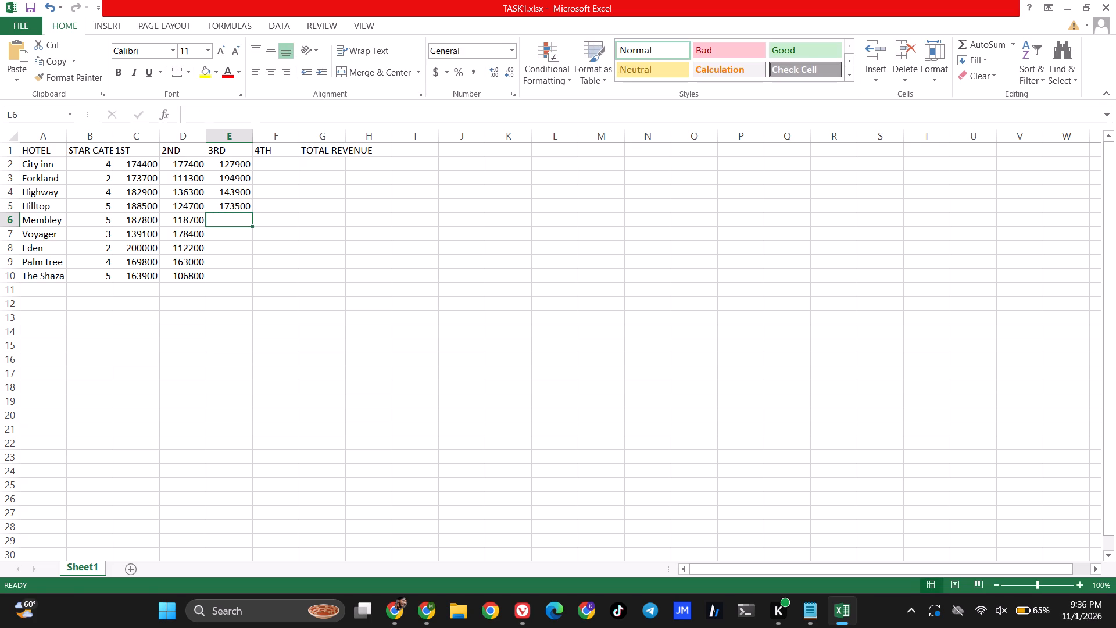
Enter the 3RD column figures 115900, 109600, 109100, 173000 and 107100 for Membley through The Shaza in cells E6 to E10.
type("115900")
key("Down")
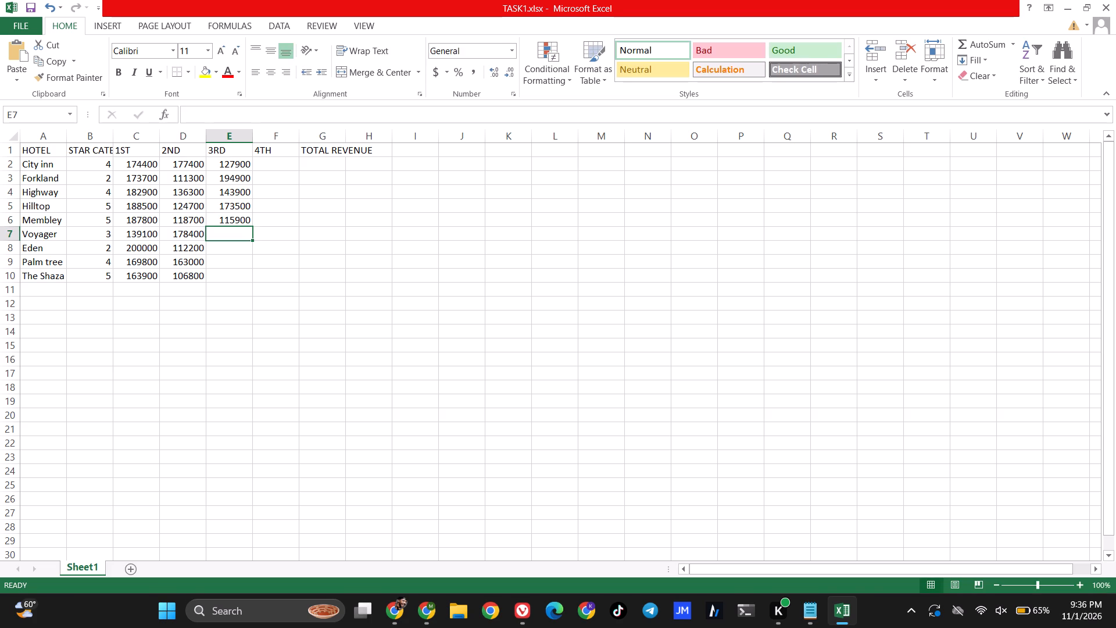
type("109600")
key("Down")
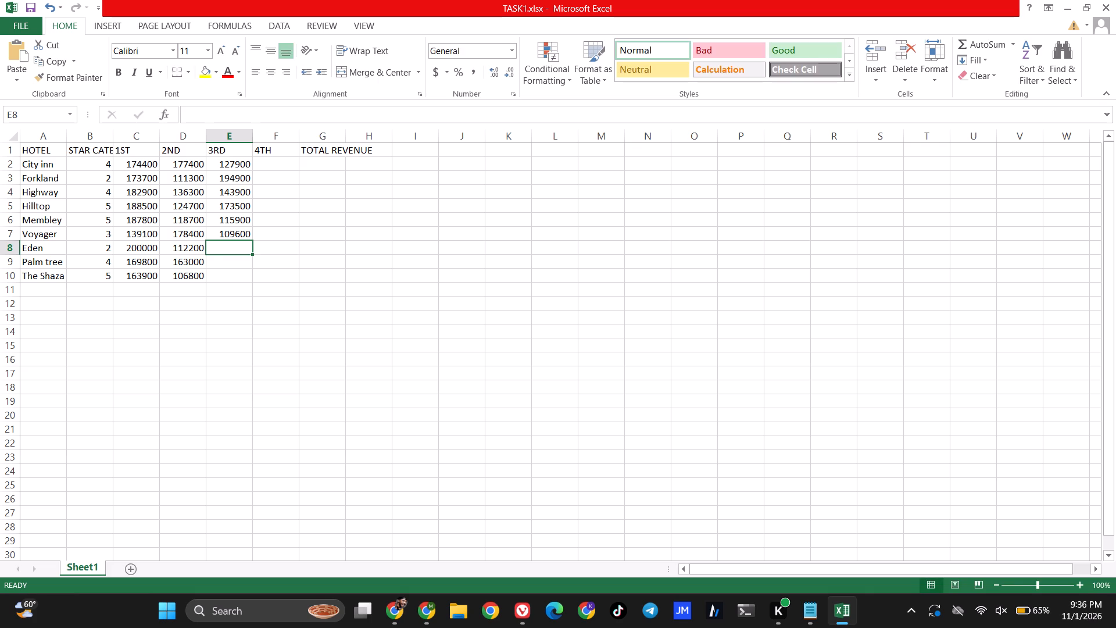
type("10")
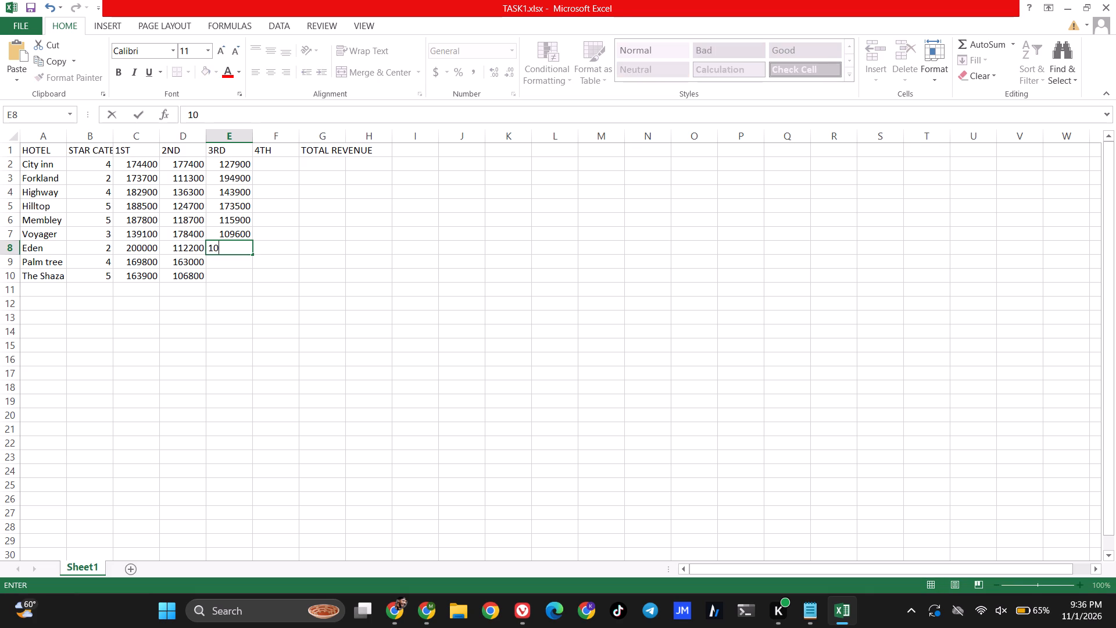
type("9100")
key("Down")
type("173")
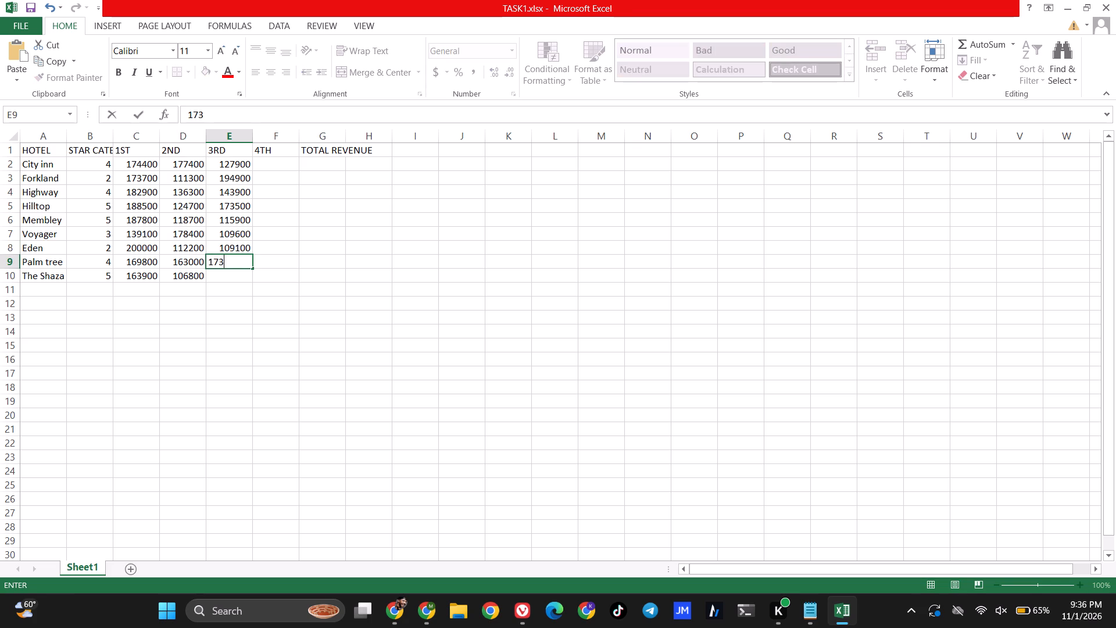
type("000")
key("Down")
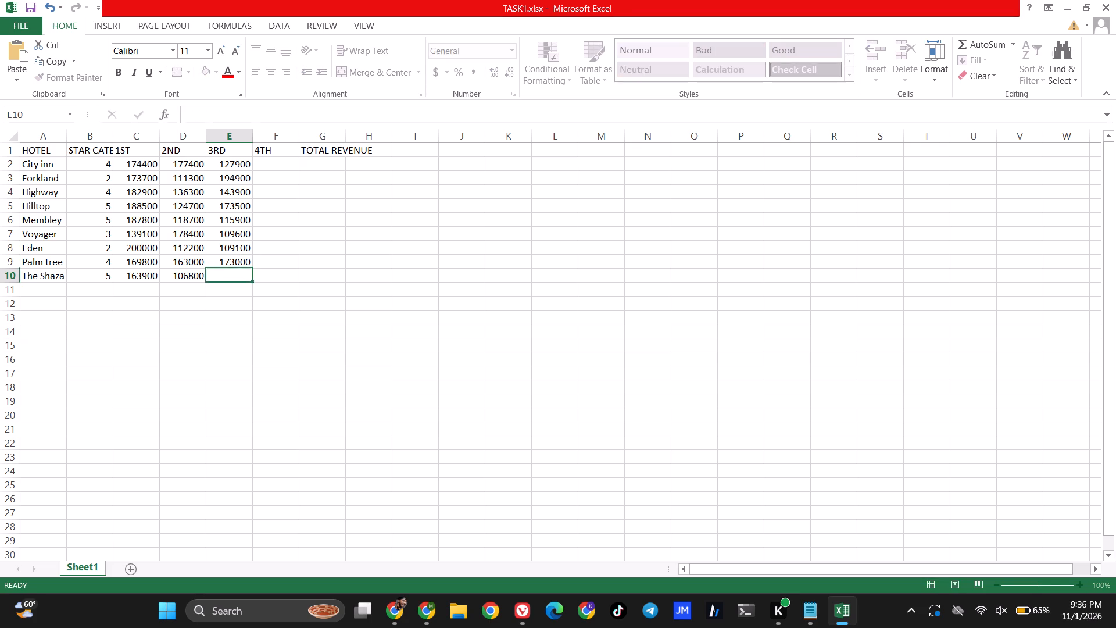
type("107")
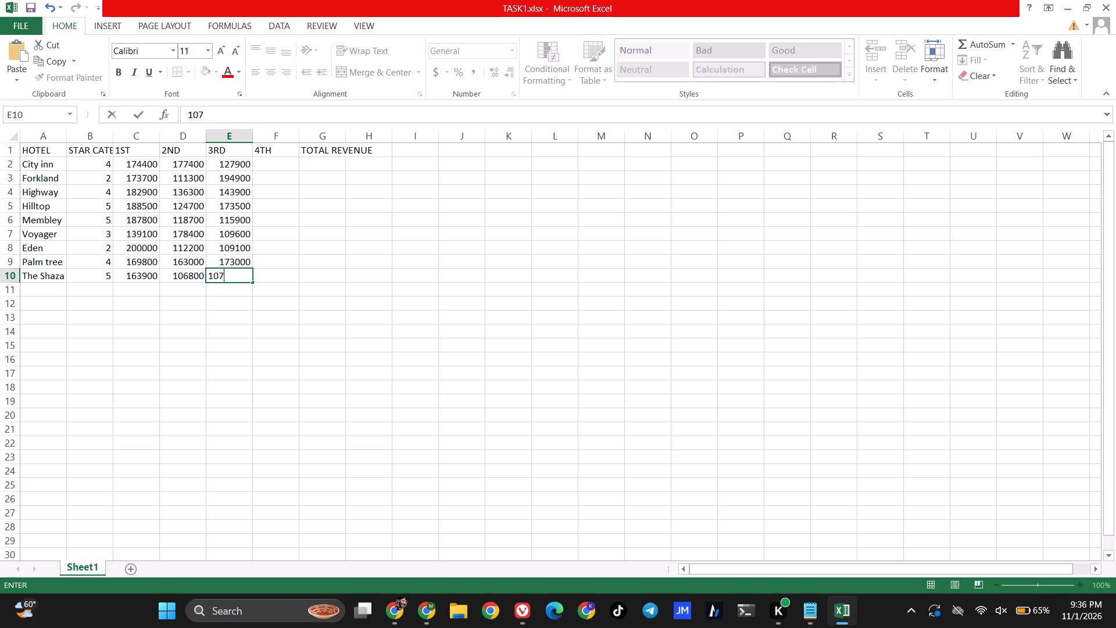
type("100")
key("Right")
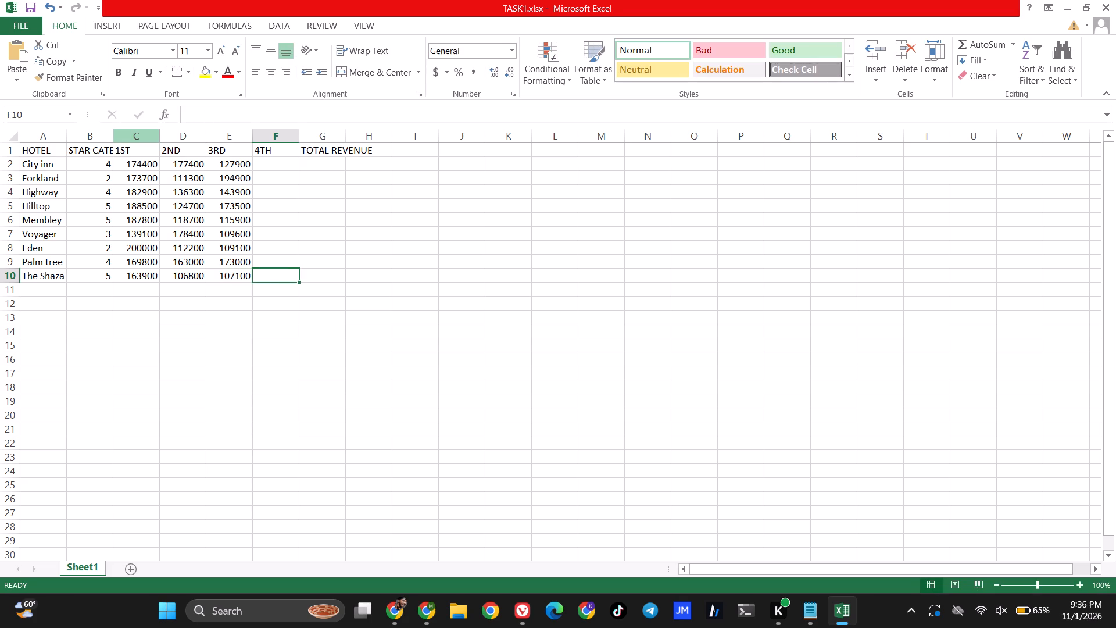
Enter the 4TH column figures 180800, 103700, 144600 and 171200 for City inn through Hilltop in cells F2 to F5.
left_click(267, 170)
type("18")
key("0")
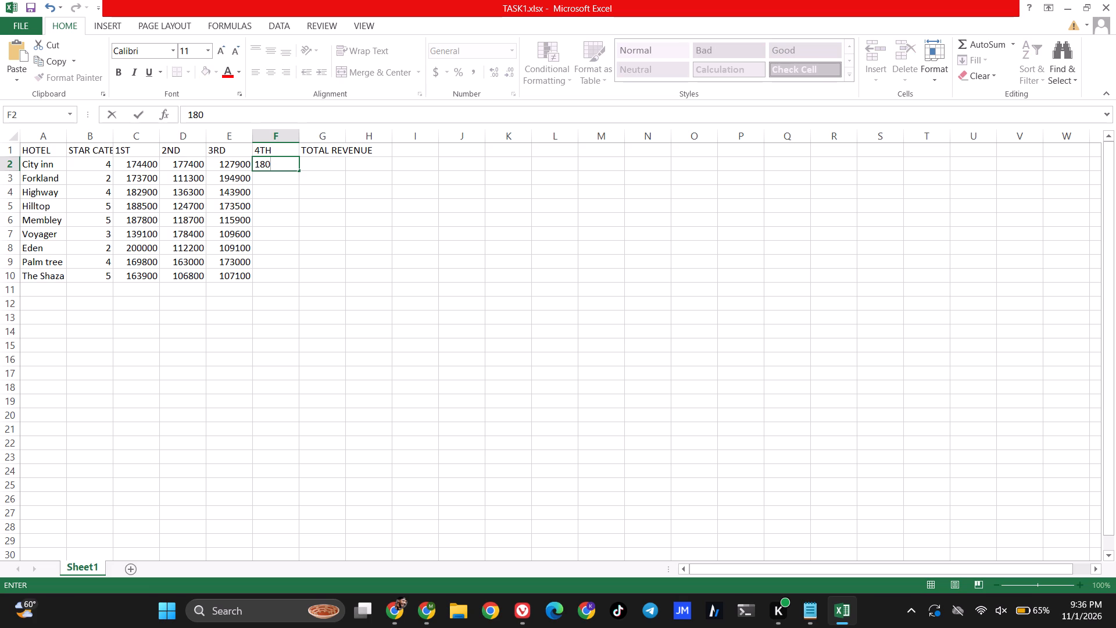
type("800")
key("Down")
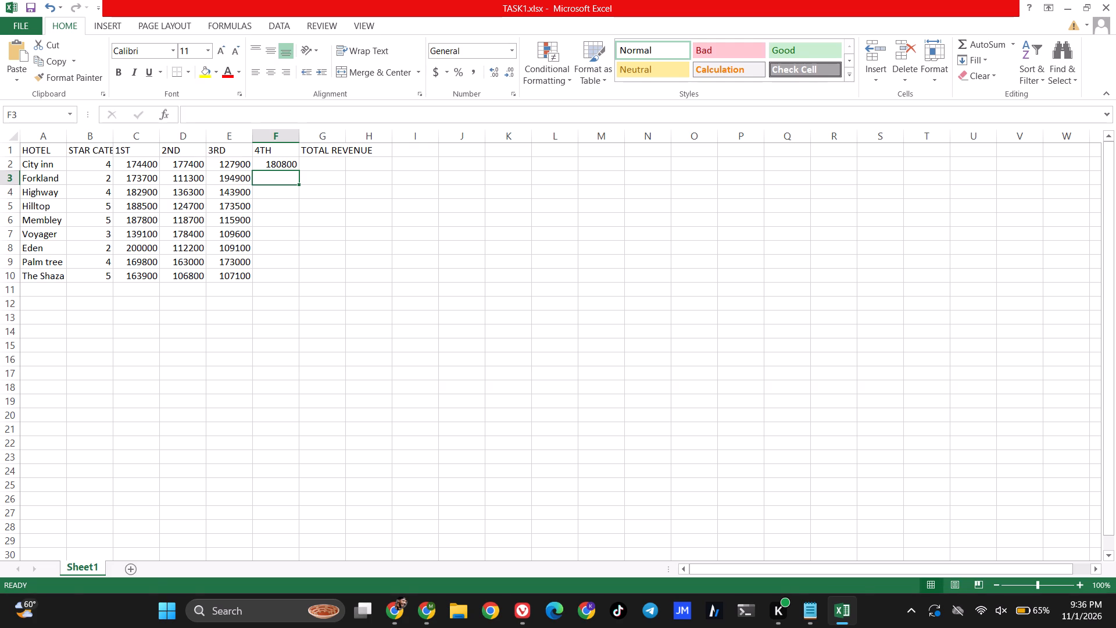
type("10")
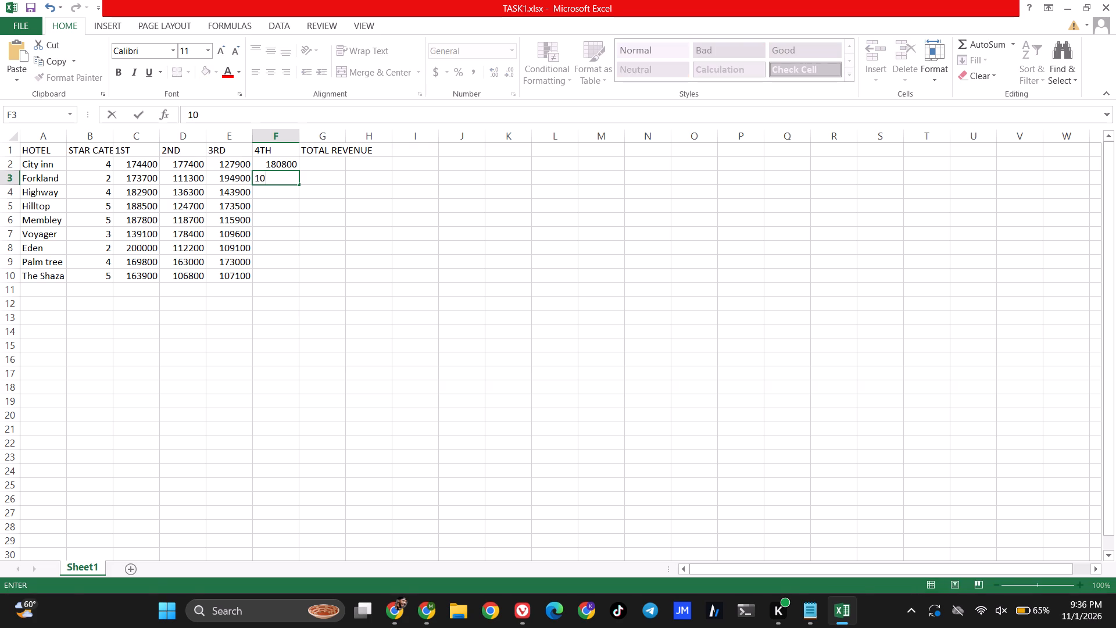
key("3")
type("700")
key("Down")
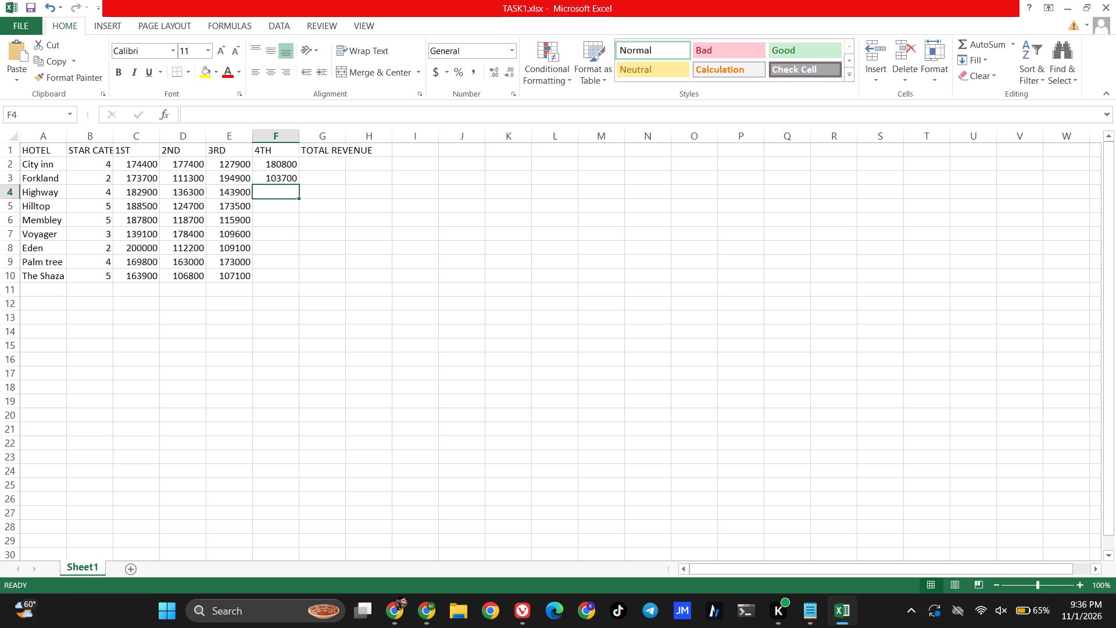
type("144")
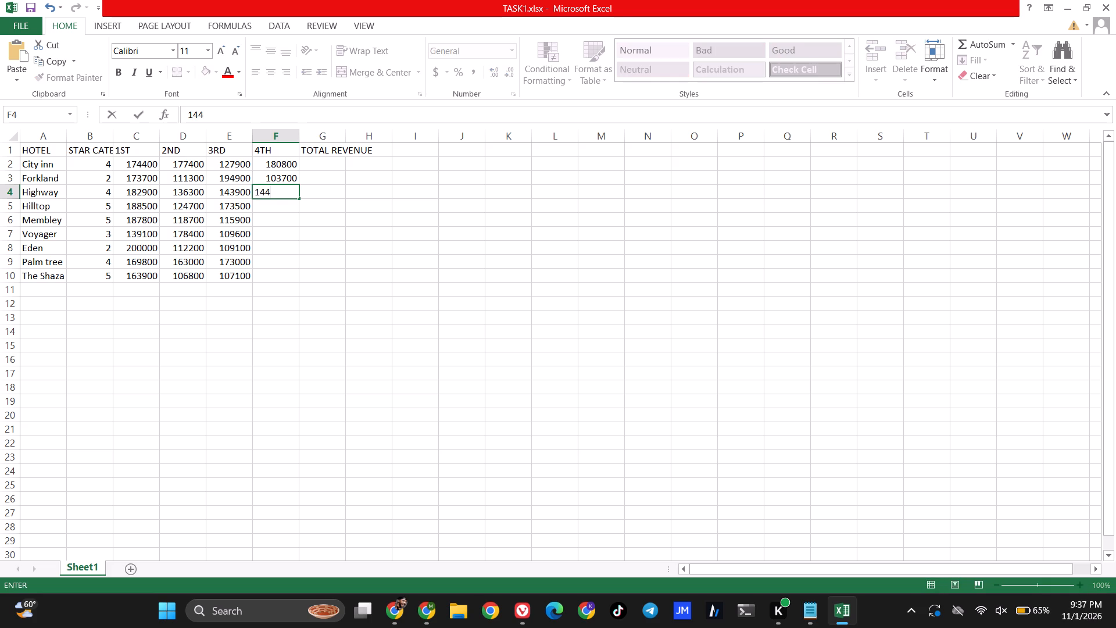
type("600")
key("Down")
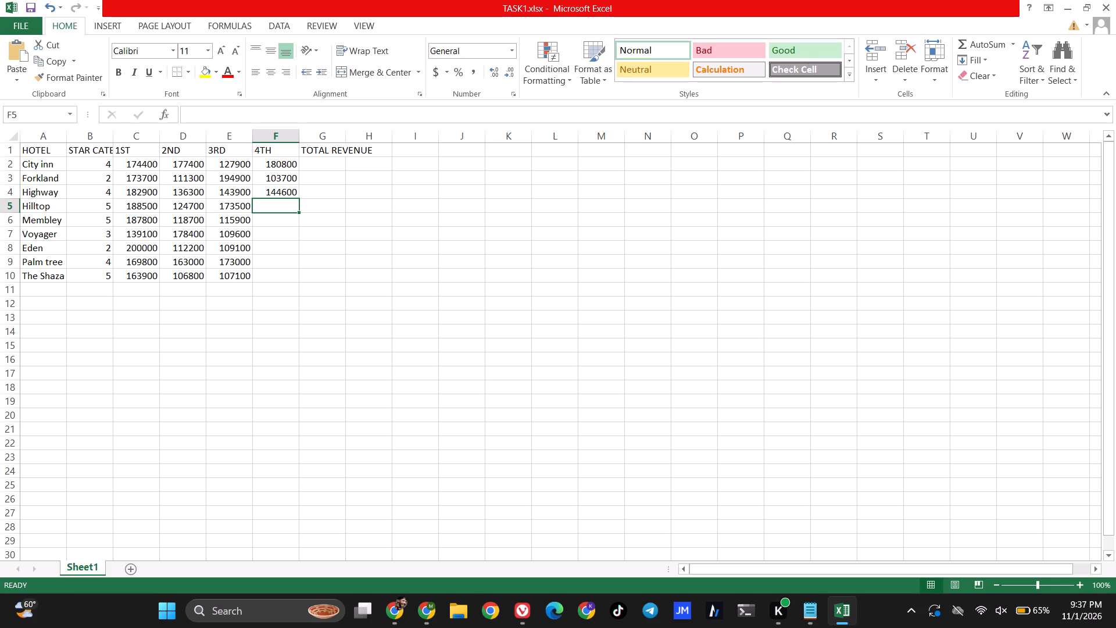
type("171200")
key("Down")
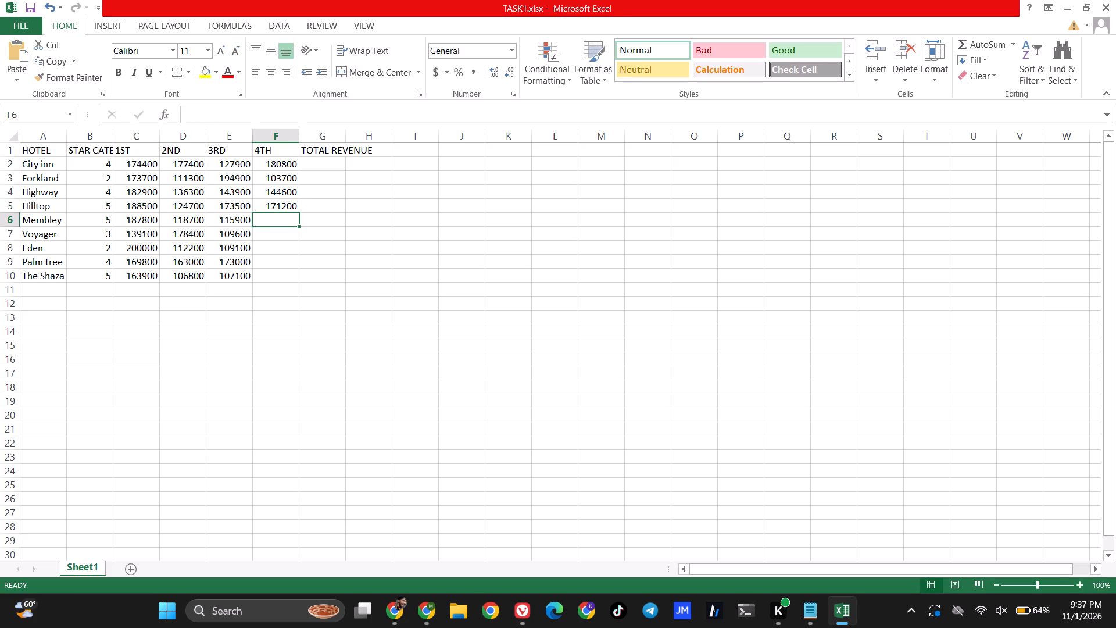
Enter the 4TH column figures 195500, 179700, 117200, 148300 and 150500 for Membley through The Shaza in cells F6 to F10.
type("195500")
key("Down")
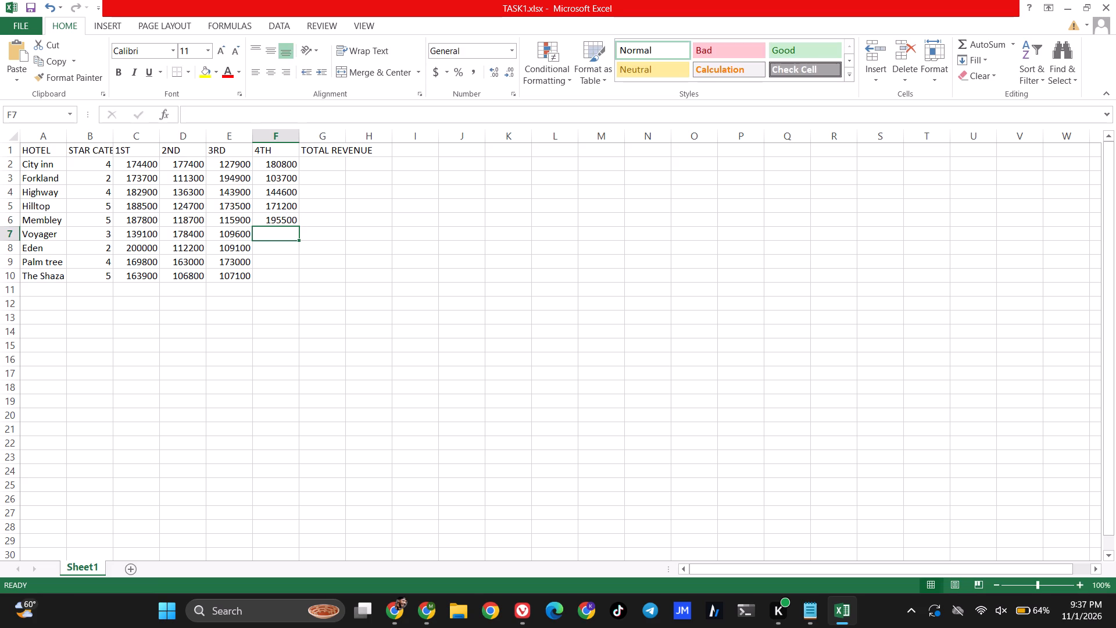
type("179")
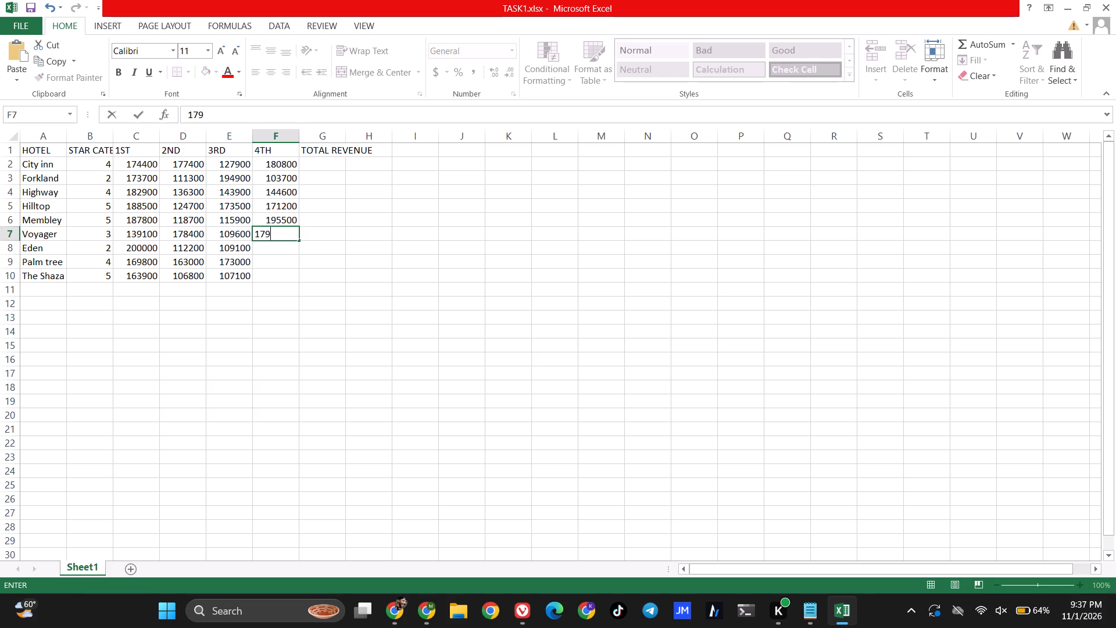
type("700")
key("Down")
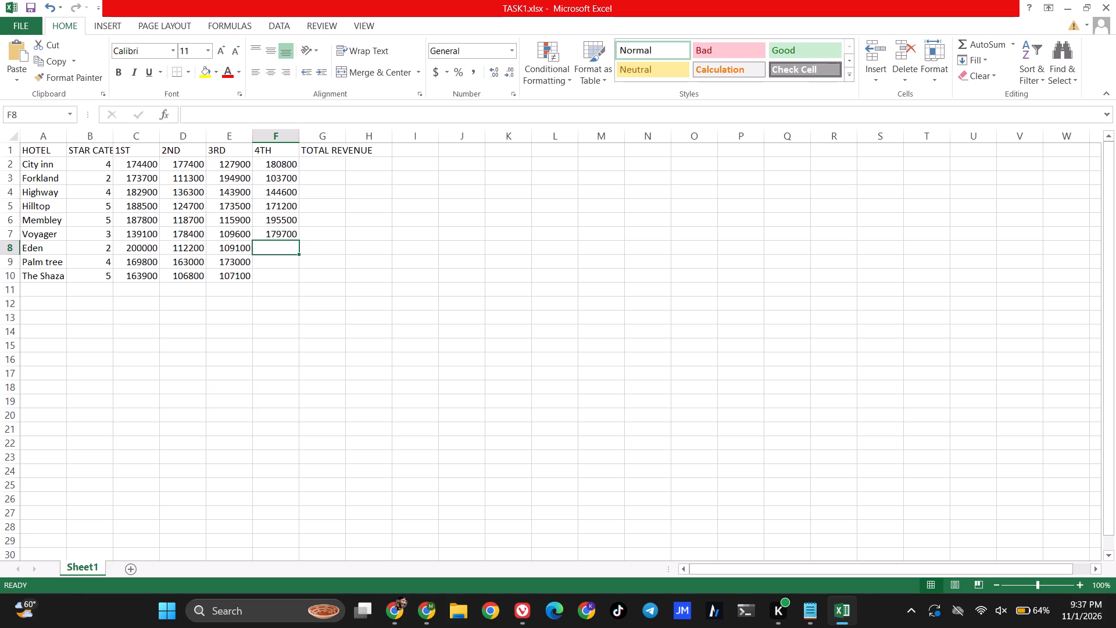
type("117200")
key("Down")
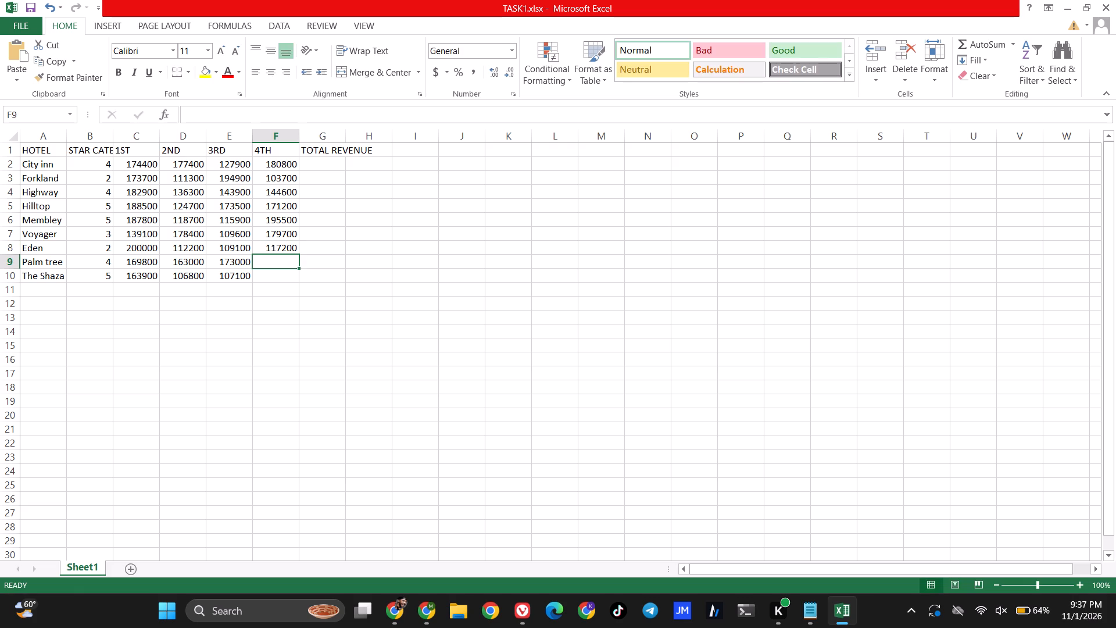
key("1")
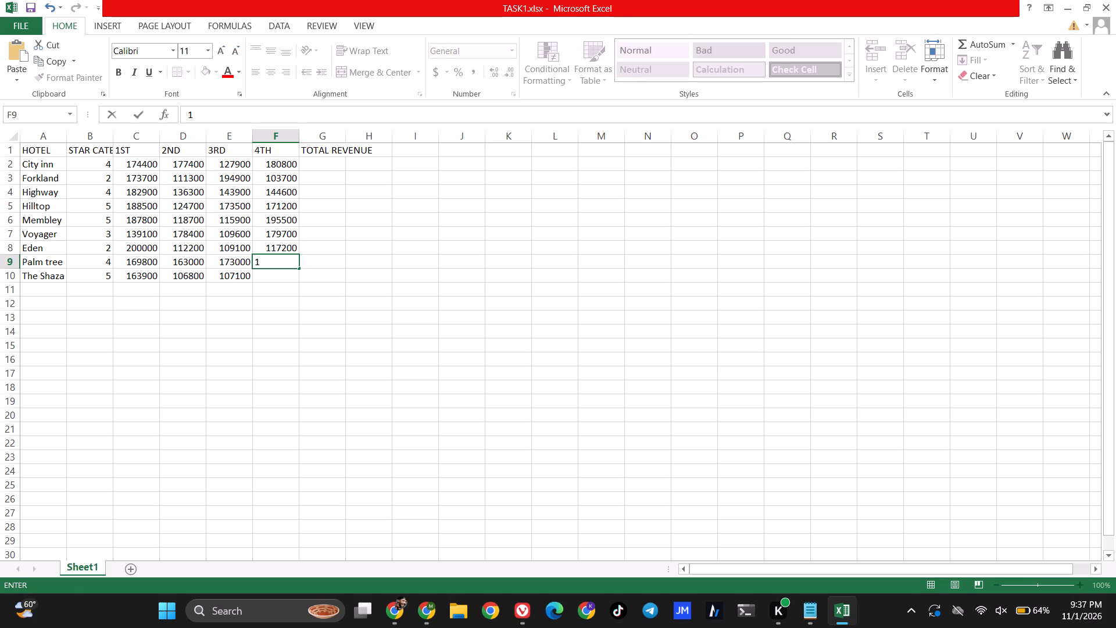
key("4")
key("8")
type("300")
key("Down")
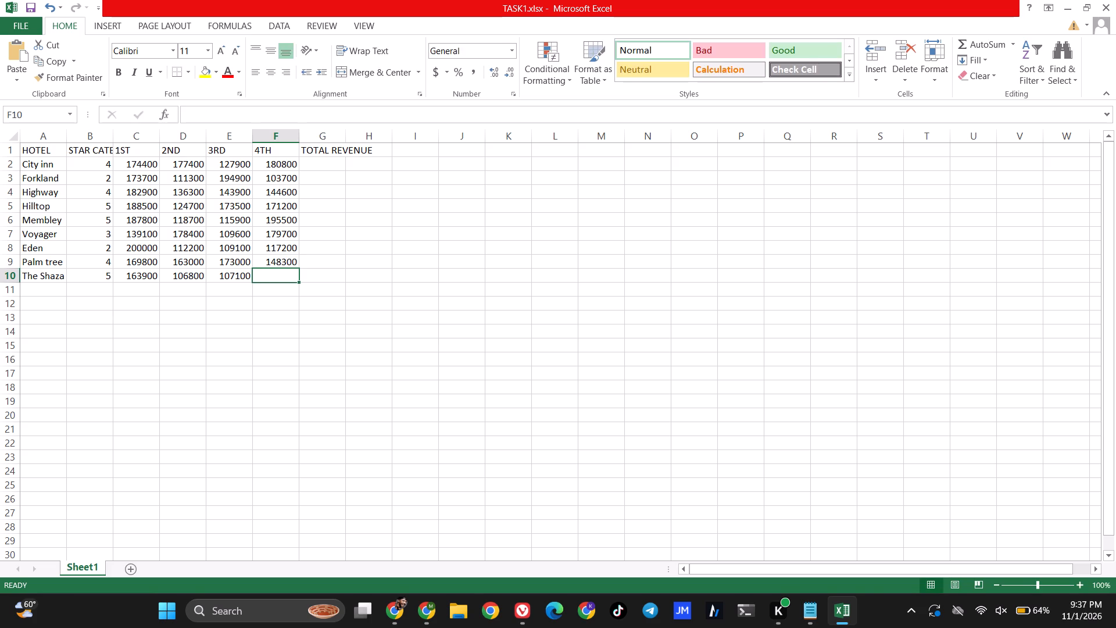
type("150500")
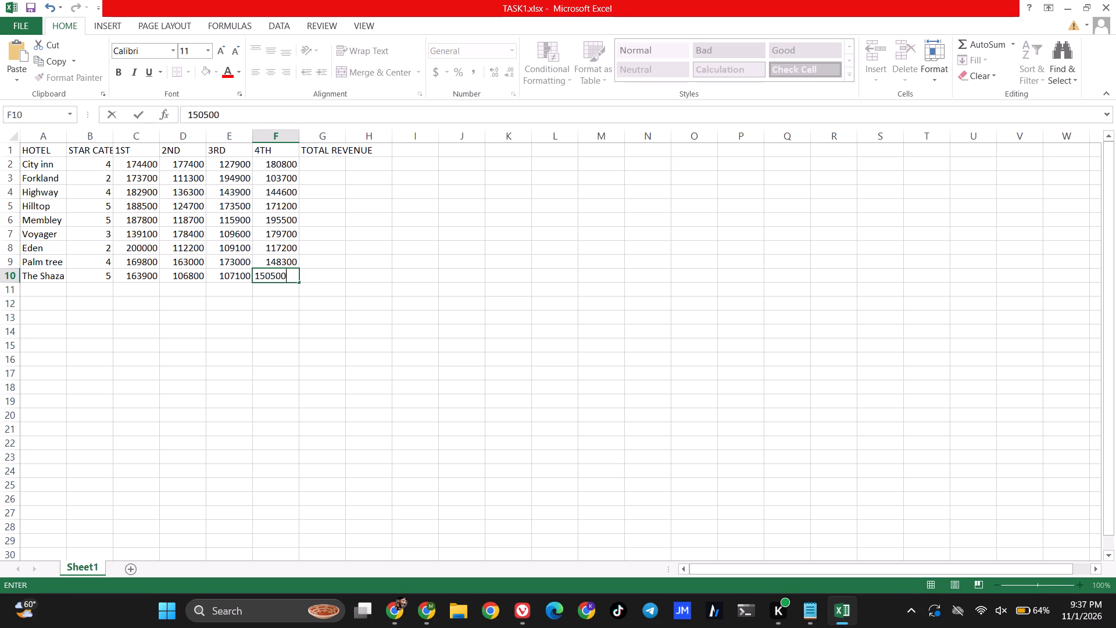
left_click(317, 166)
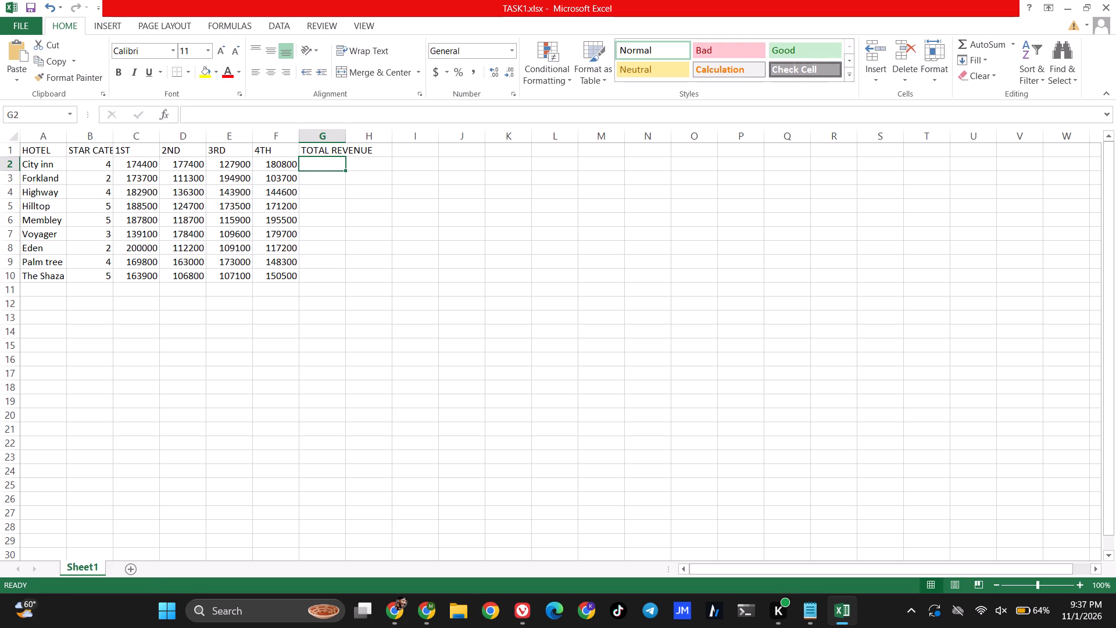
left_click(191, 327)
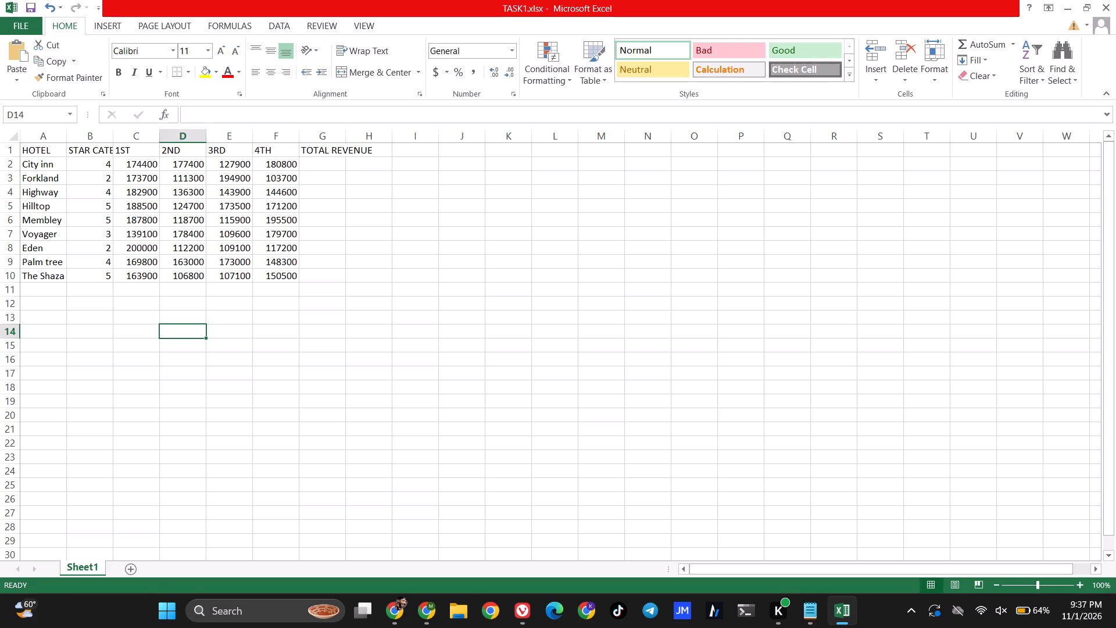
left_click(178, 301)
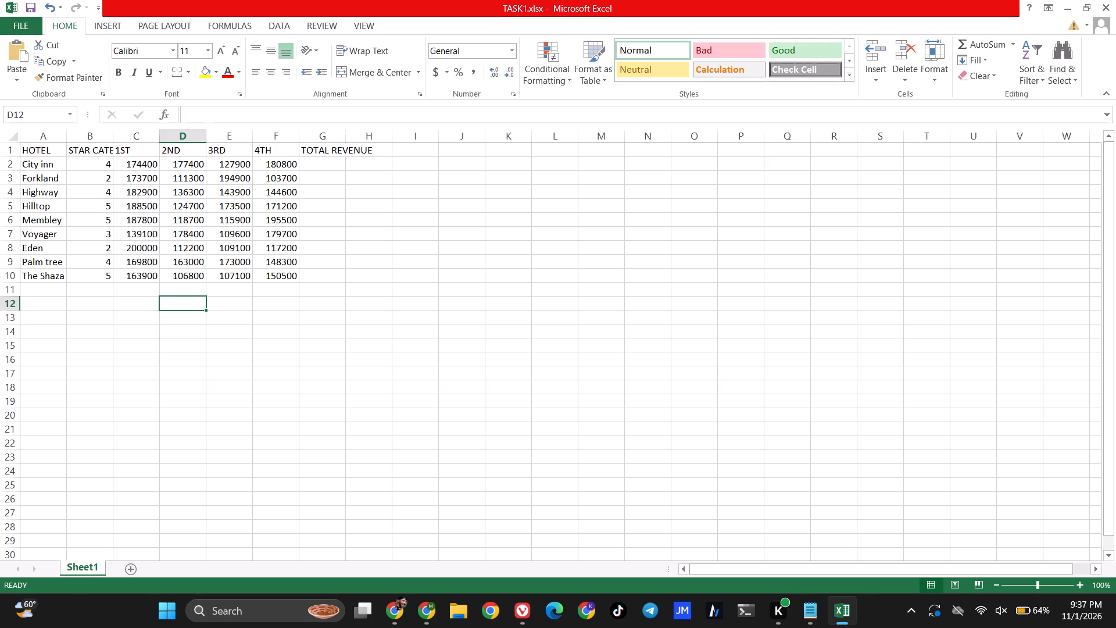
Bold each header in row 1, from HOTEL in A1 through TOTAL REVENUE in G1.
left_click(37, 153)
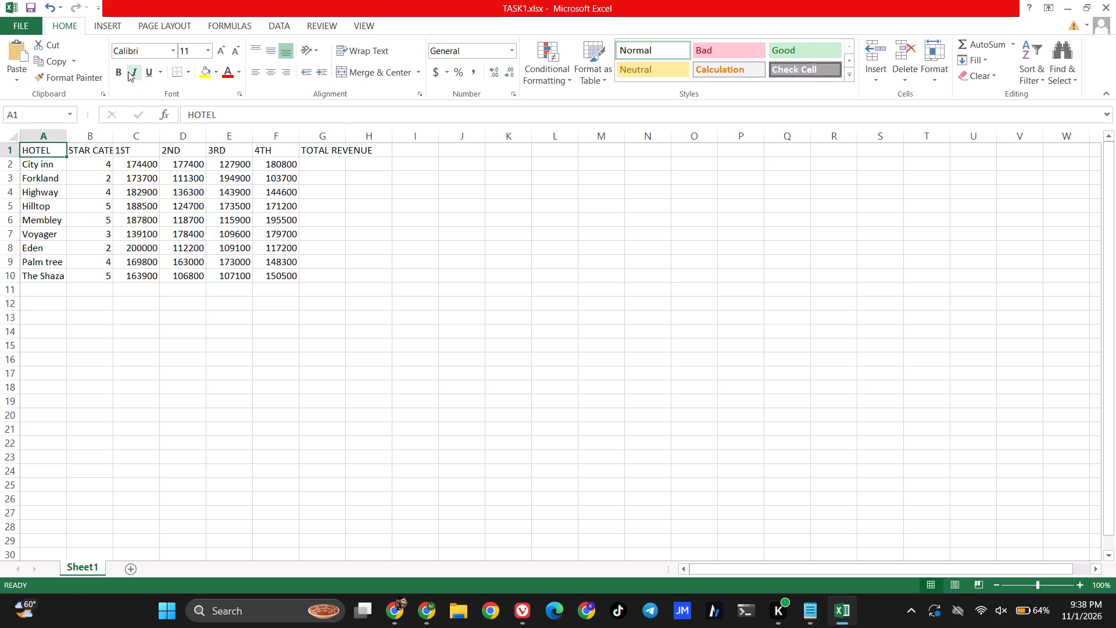
left_click(122, 74)
left_click(90, 152)
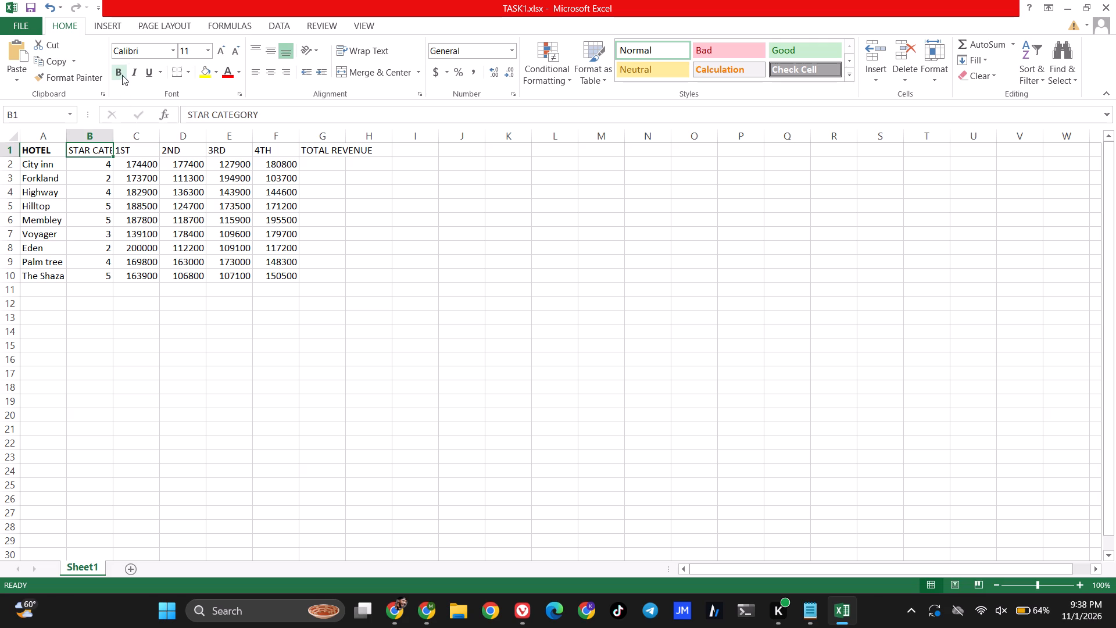
left_click(122, 75)
left_click(126, 149)
left_click(122, 71)
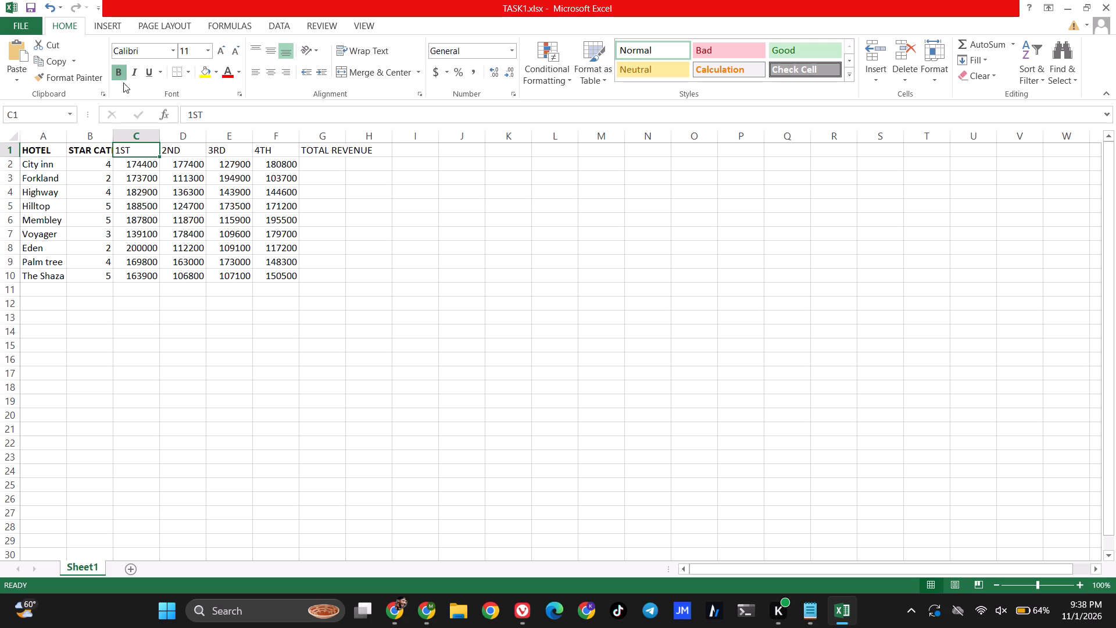
left_click(172, 151)
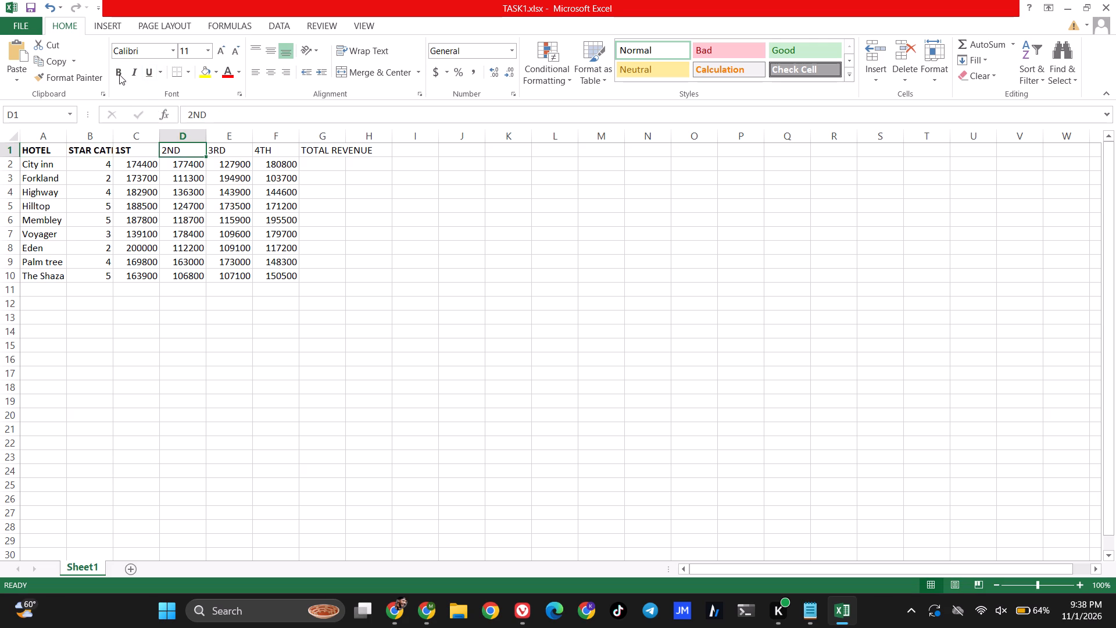
left_click(119, 74)
left_click(212, 151)
left_click(117, 71)
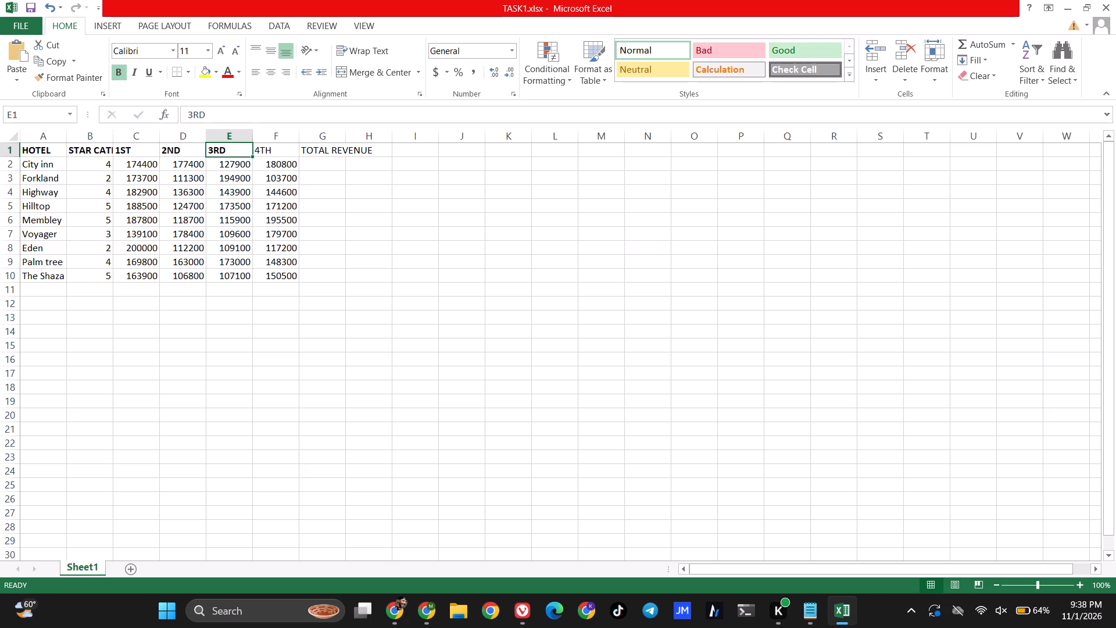
left_click(267, 154)
left_click(124, 72)
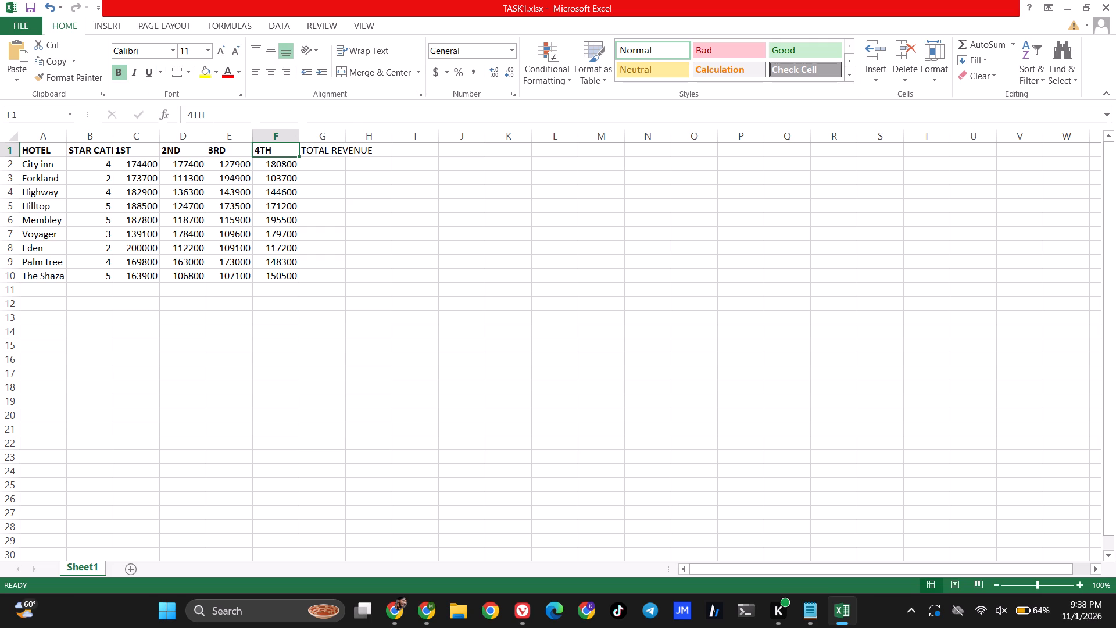
left_click(327, 156)
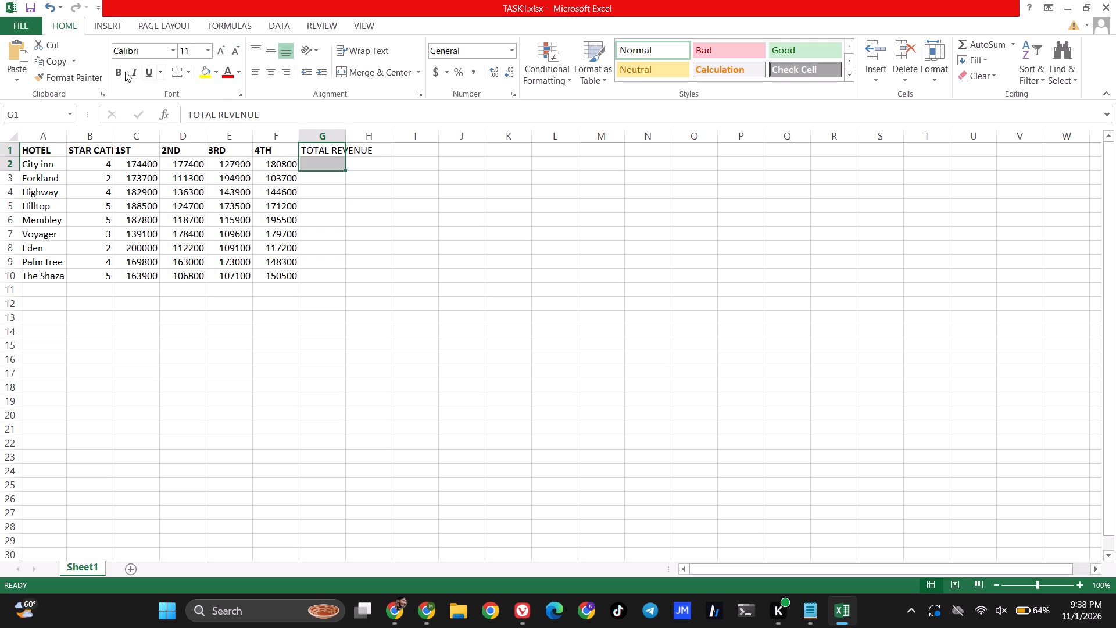
left_click(120, 71)
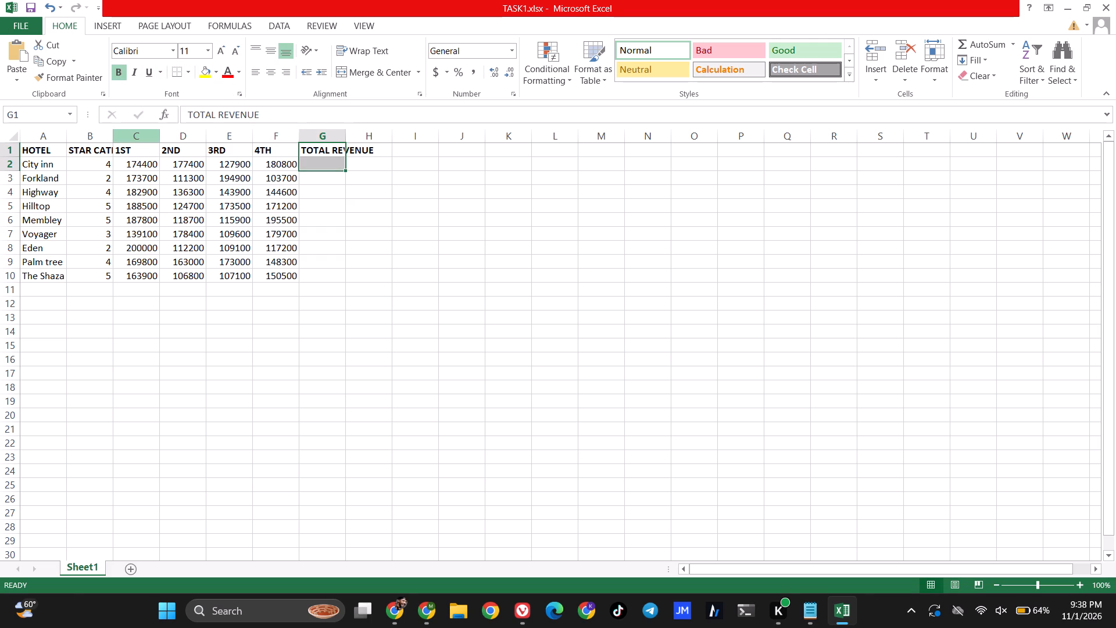
Apply Wrap Text to the header cells A1 to F1, HOTEL through 4TH.
left_click_drag(26, 147, 59, 156)
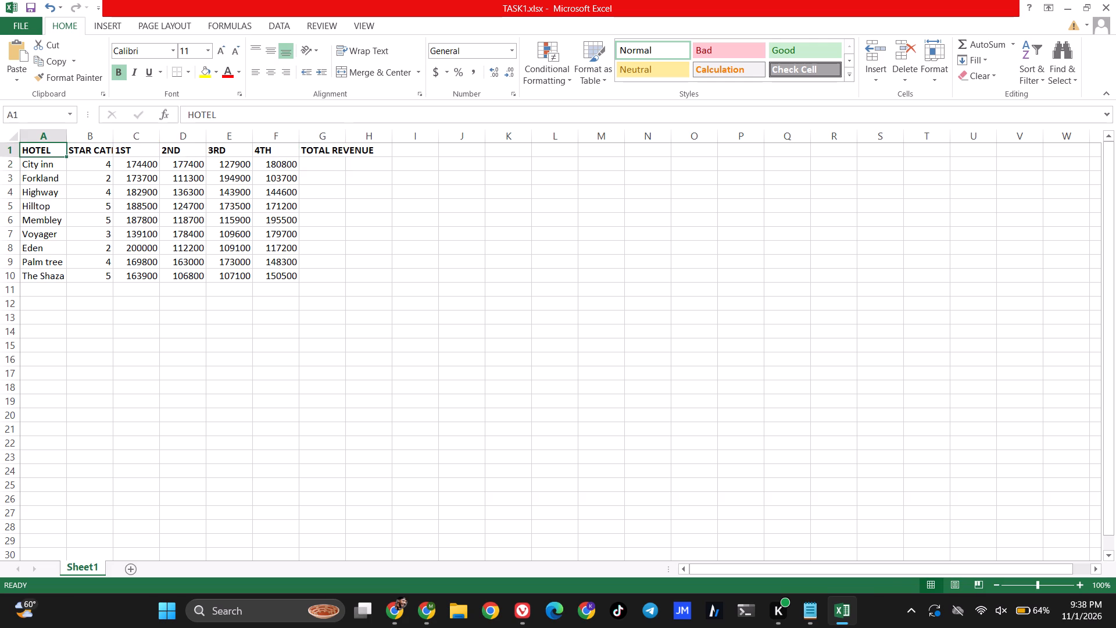
left_click_drag(59, 156, 350, 156)
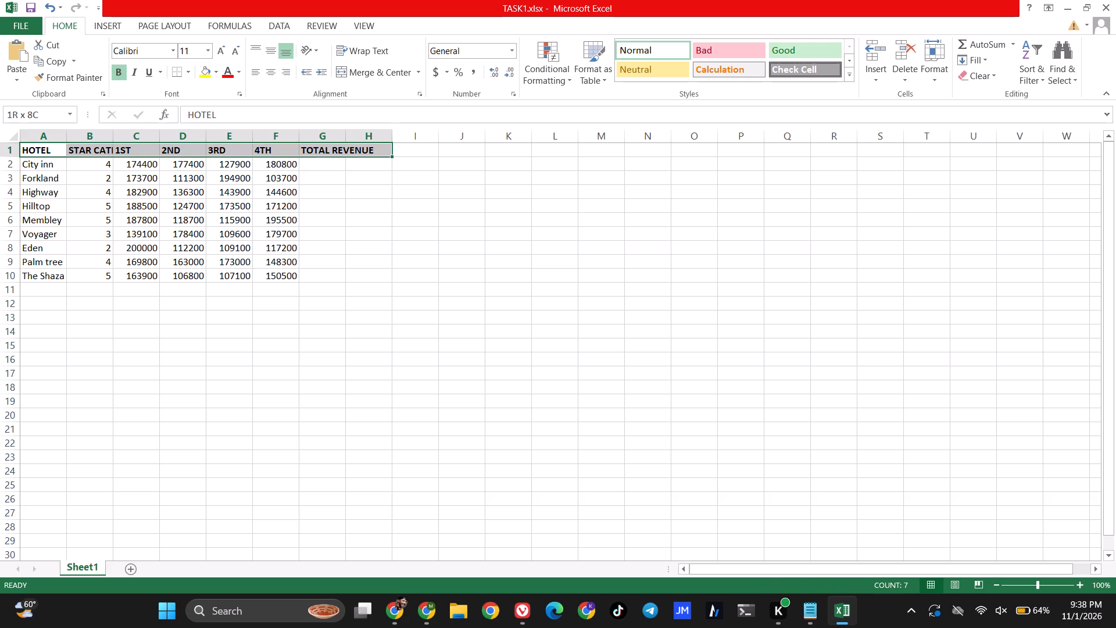
left_click_drag(350, 156, 281, 151)
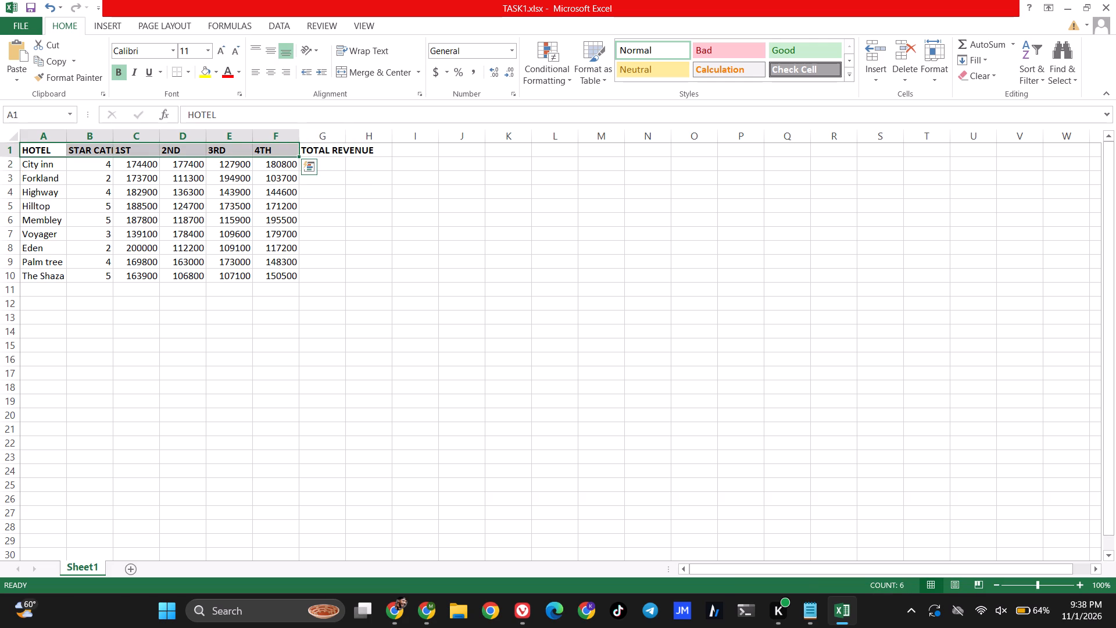
left_click(359, 49)
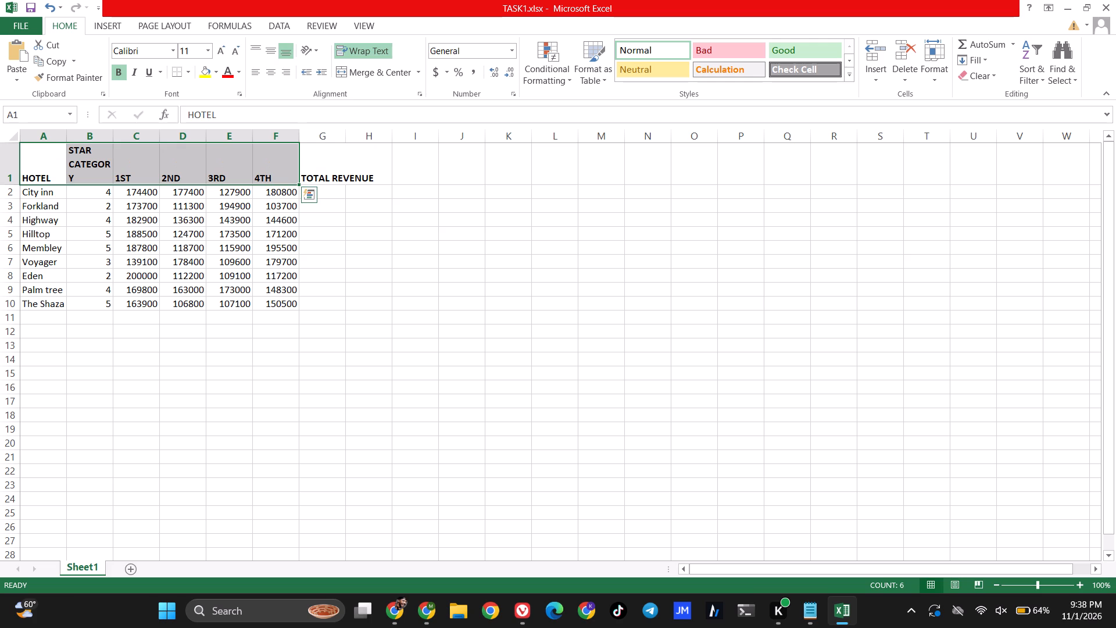
left_click(352, 231)
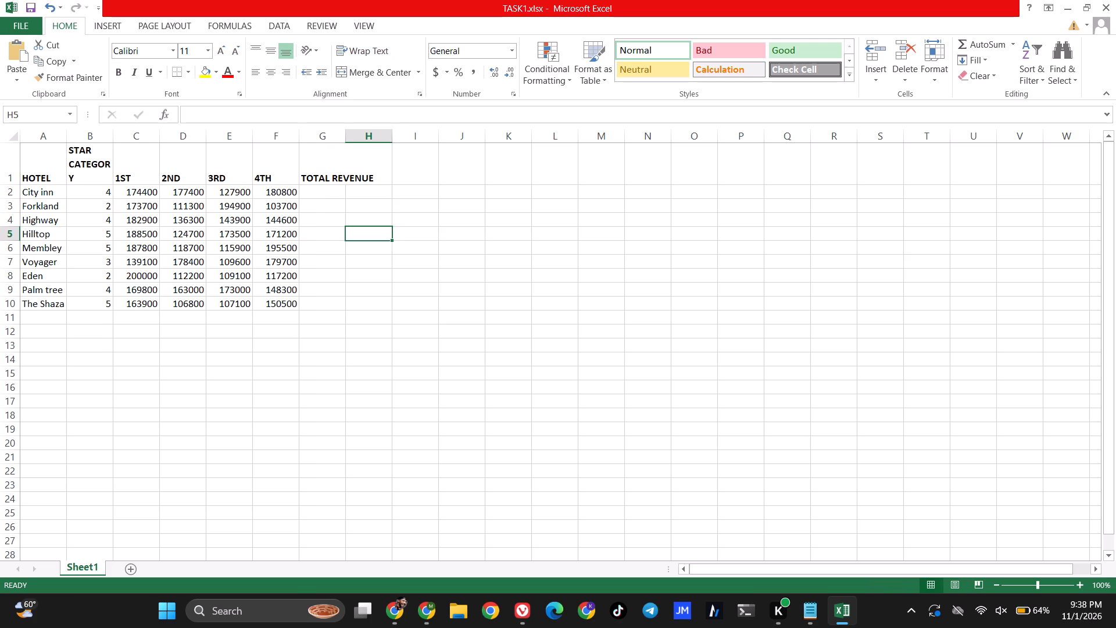
Top-align the header cells B1 to F1, STAR CATEGORY through 4TH.
left_click_drag(73, 155, 131, 160)
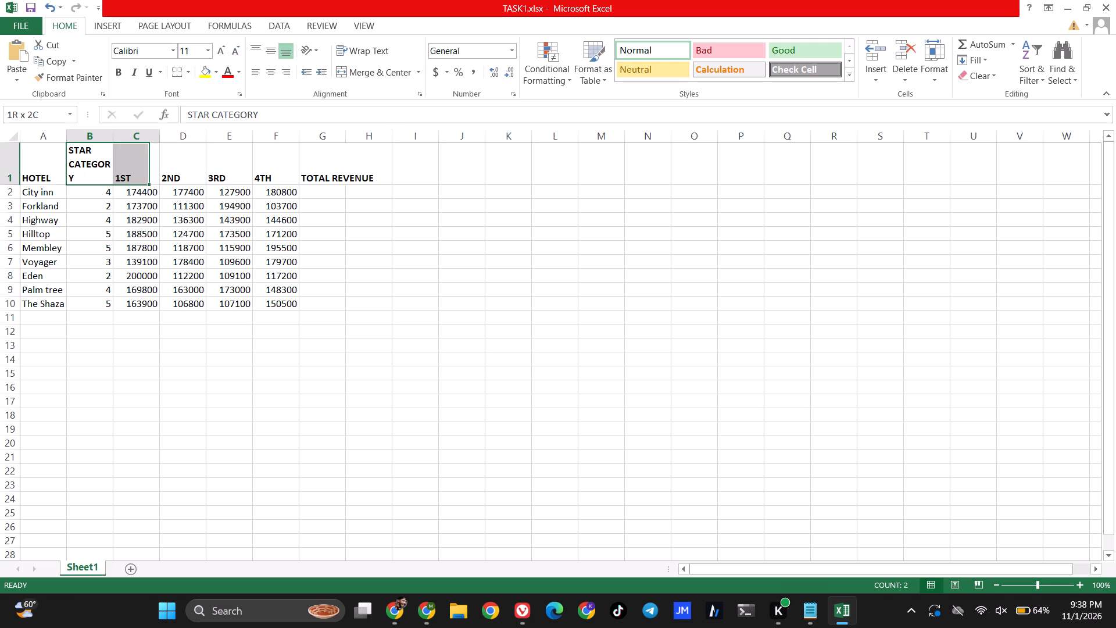
left_click_drag(131, 160, 264, 162)
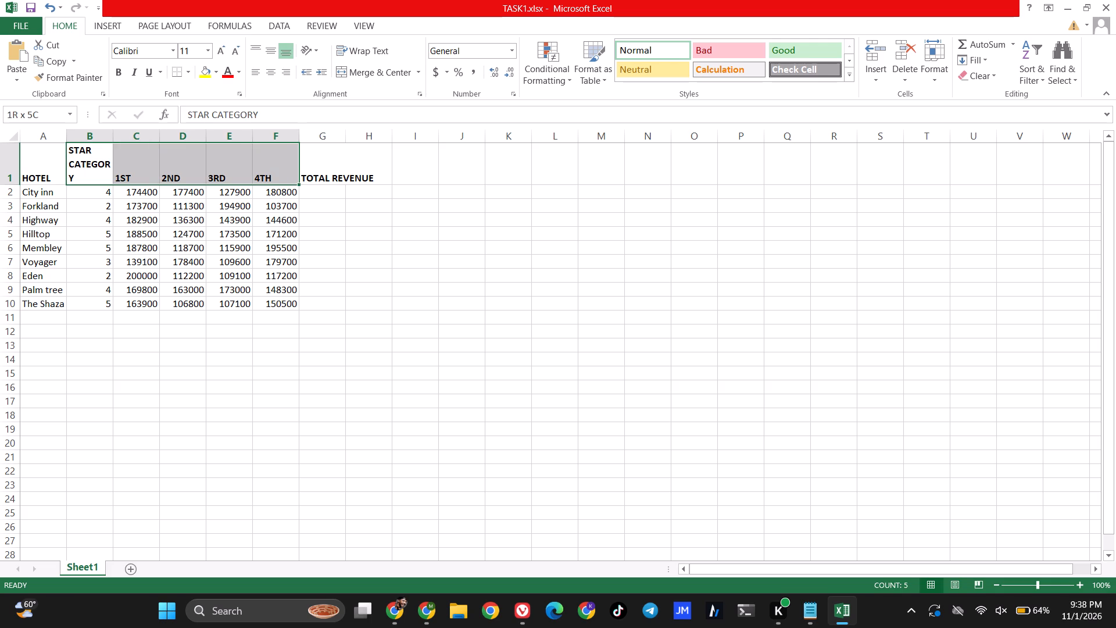
left_click_drag(264, 162, 264, 161)
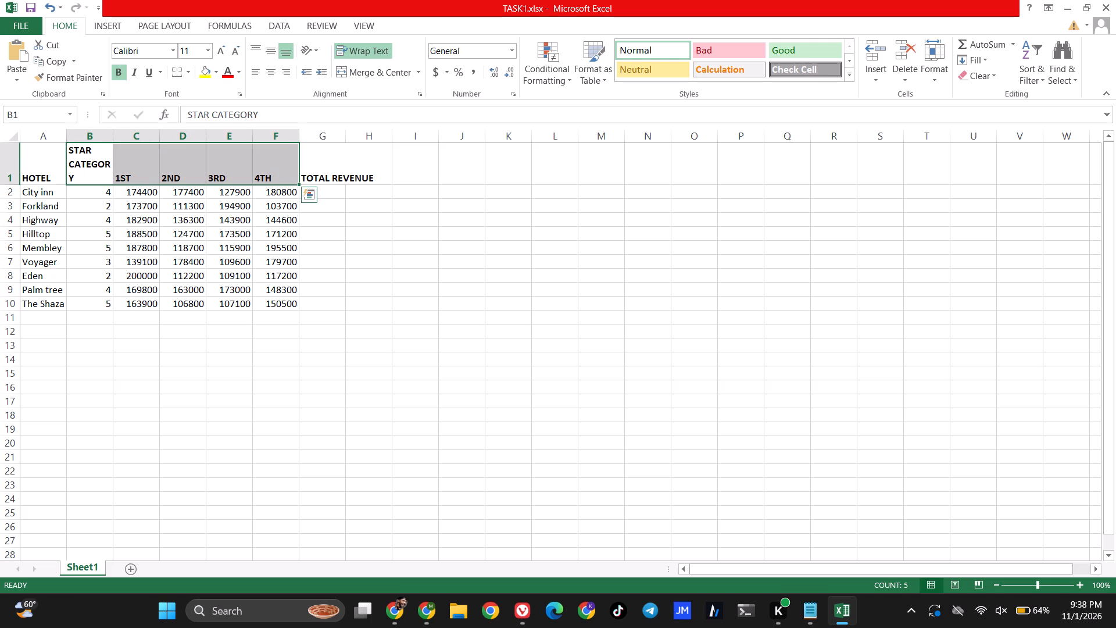
left_click(271, 51)
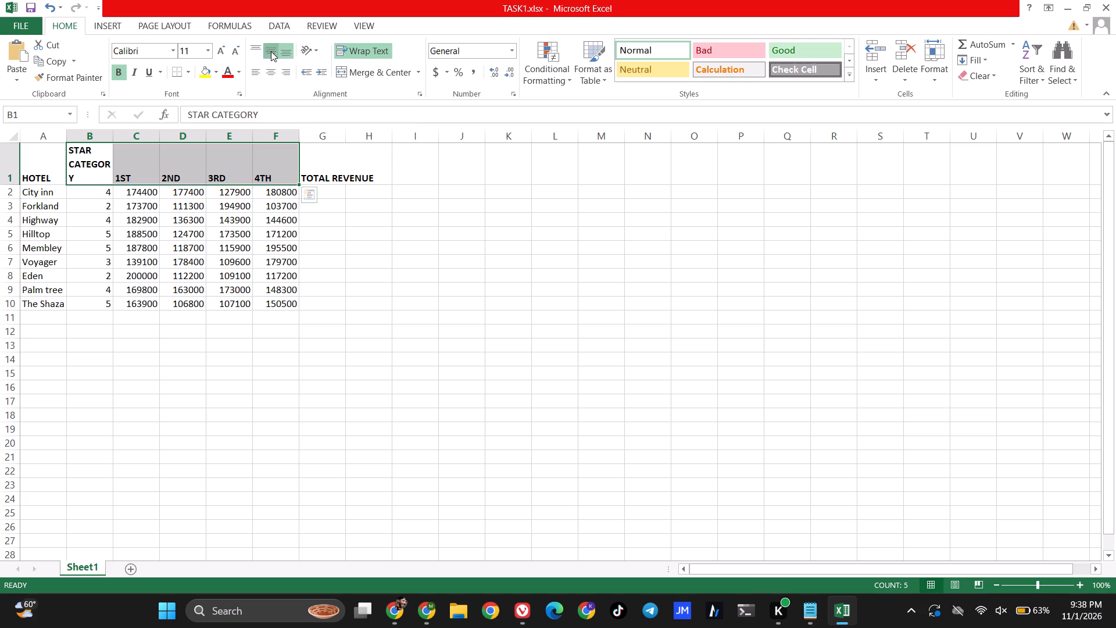
left_click(257, 50)
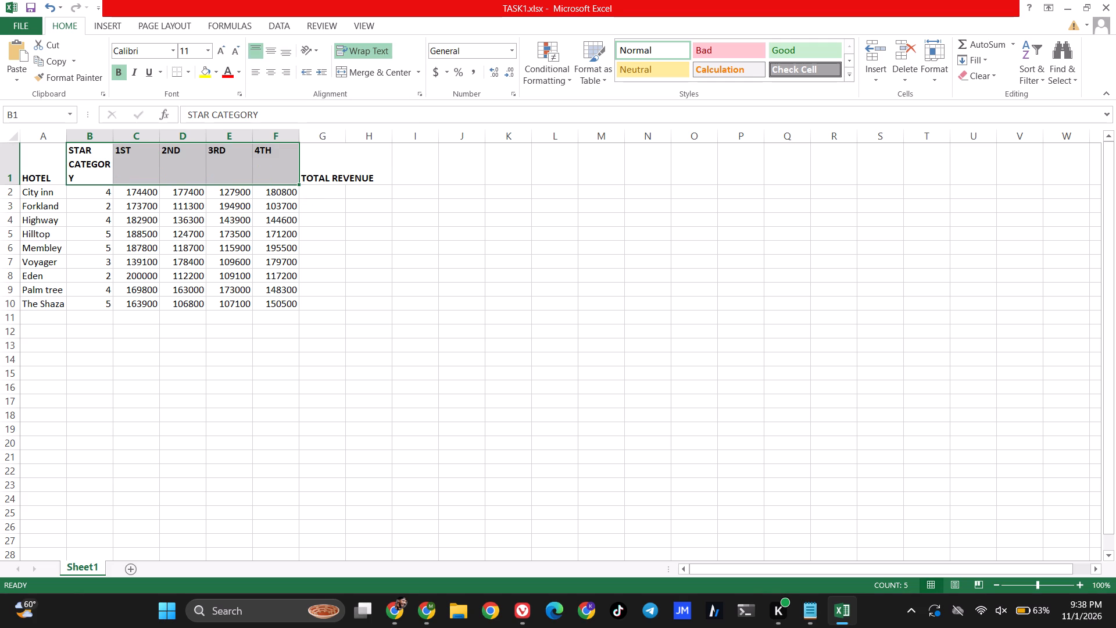
Widen column B so that the word CATEGORY fits on one line in the wrapped header.
left_click_drag(115, 137, 134, 139)
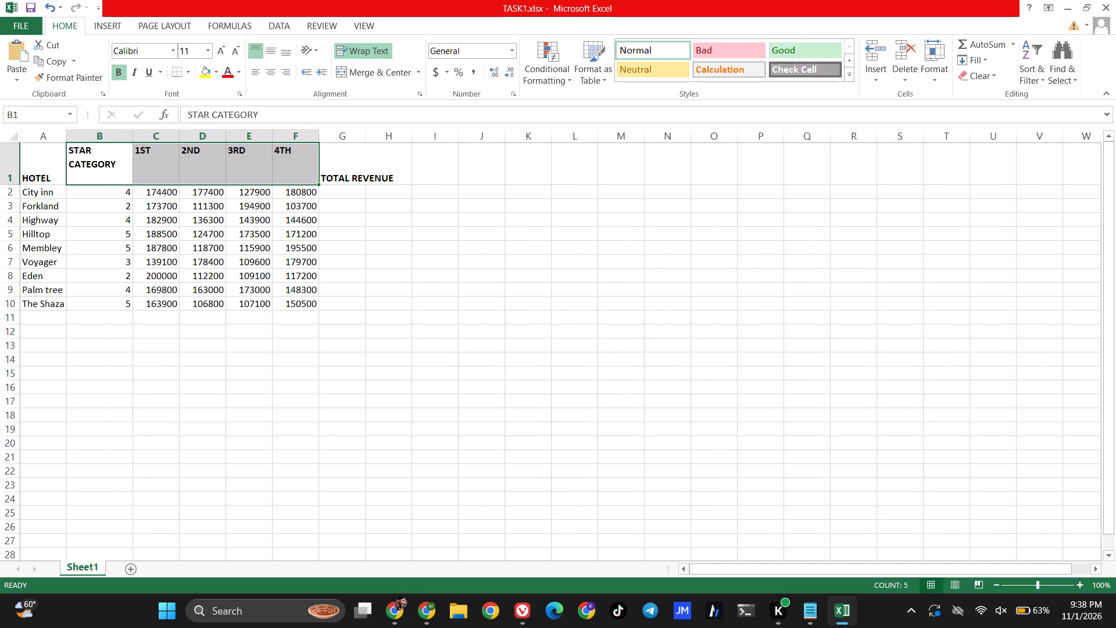
Centre the headers in B1 to F1 horizontally and align them to the top of their cells.
left_click(268, 53)
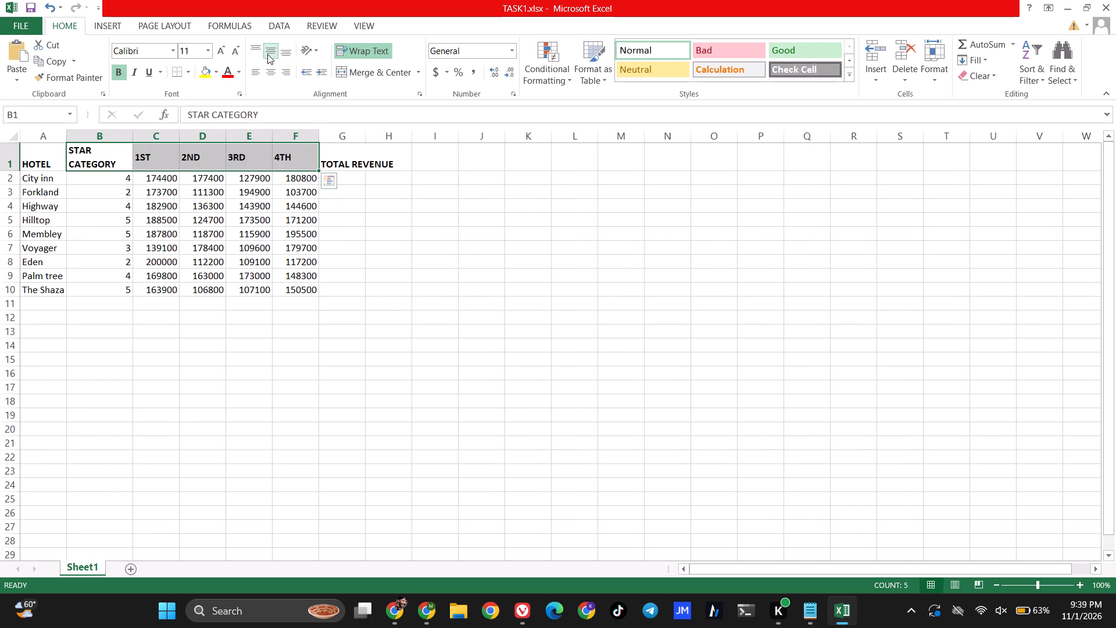
left_click(267, 54)
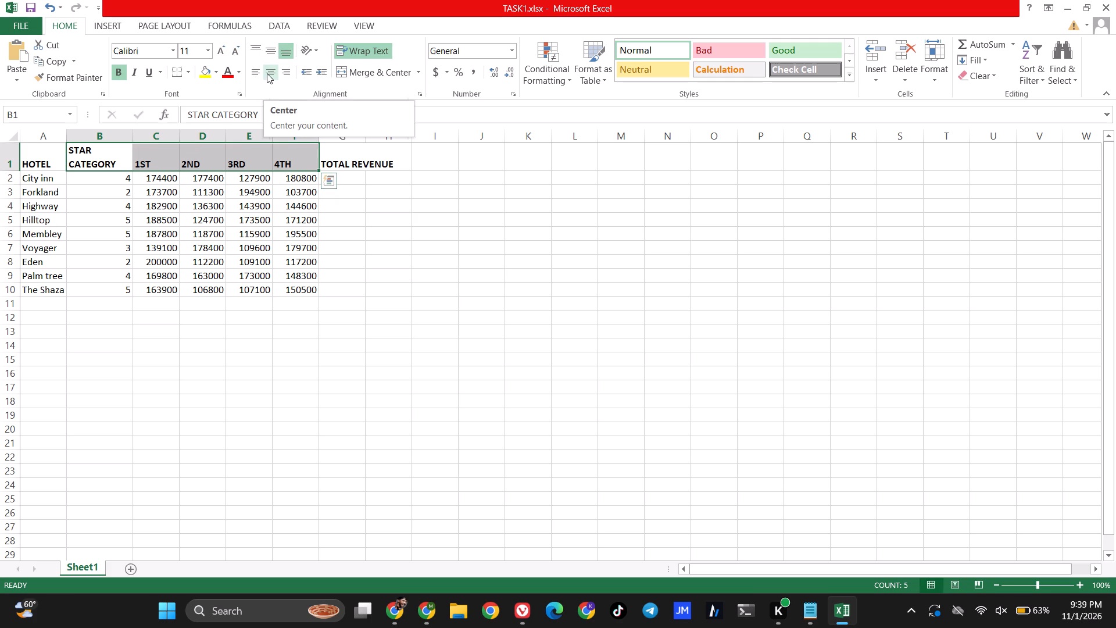
left_click(267, 73)
left_click(252, 49)
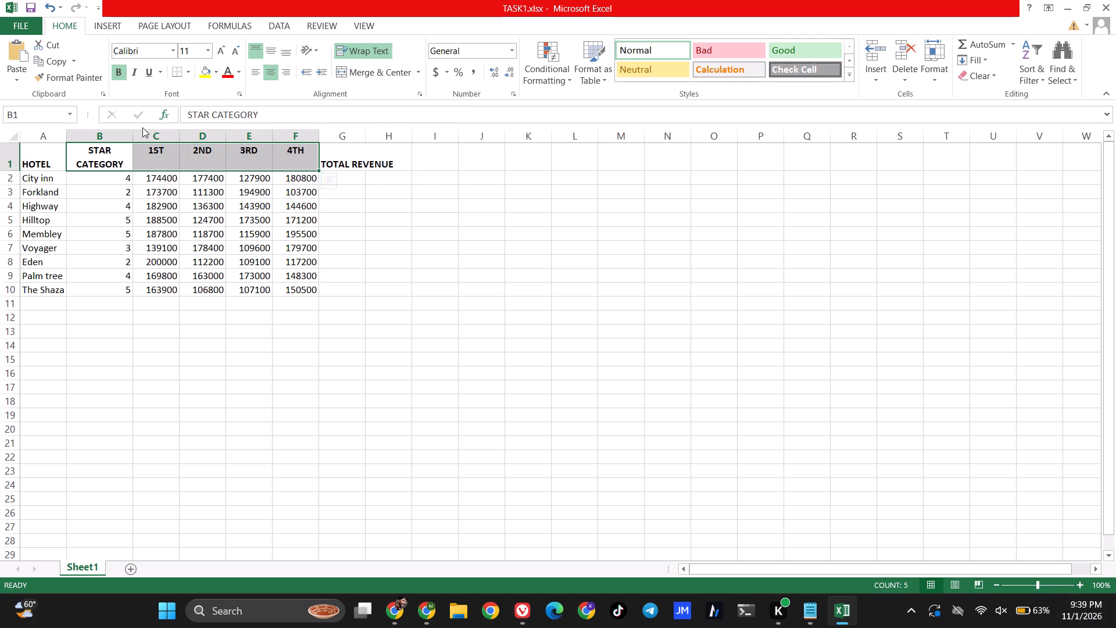
Align the HOTEL header in A1 to the left and to the top of its cell.
left_click(61, 163)
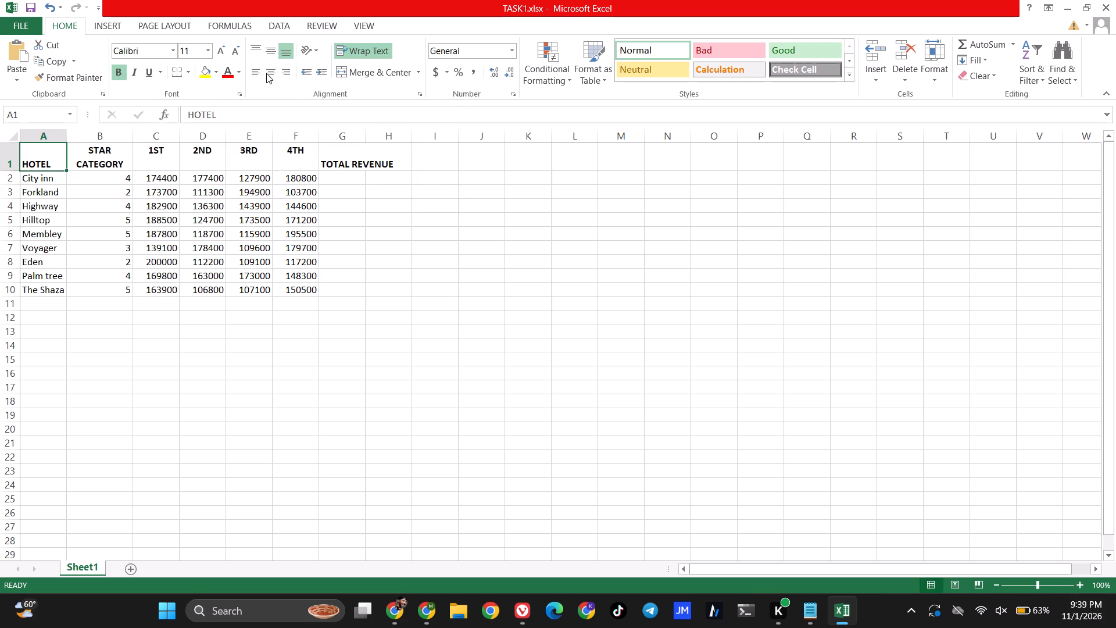
left_click(266, 74)
left_click(254, 73)
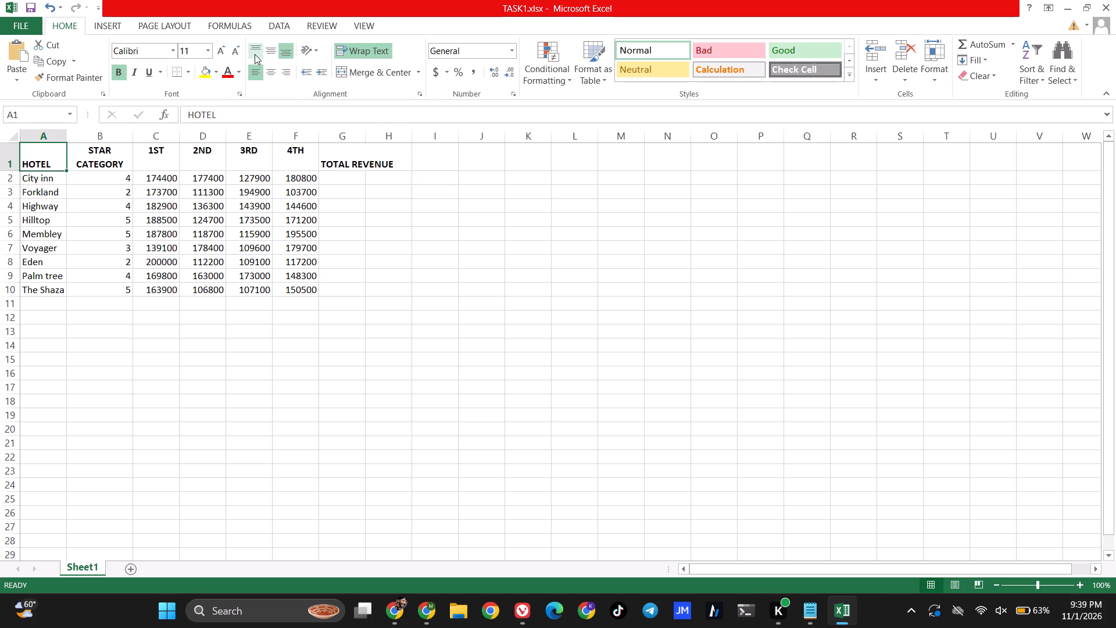
left_click(255, 53)
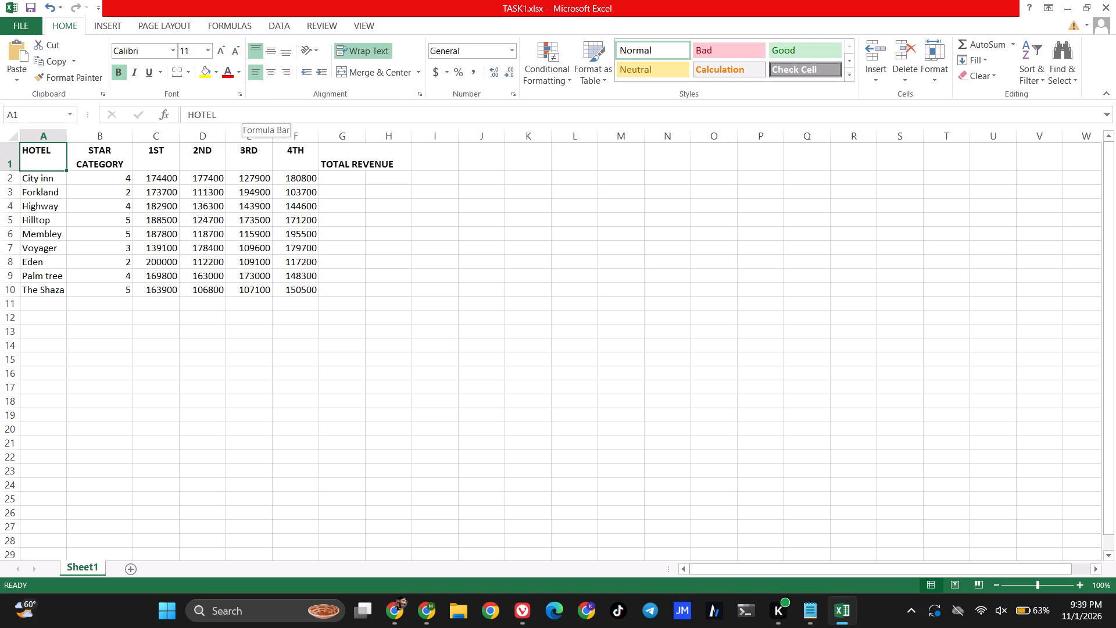
Widen column G so that the TOTAL REVENUE header fits inside it.
left_click_drag(364, 138, 377, 135)
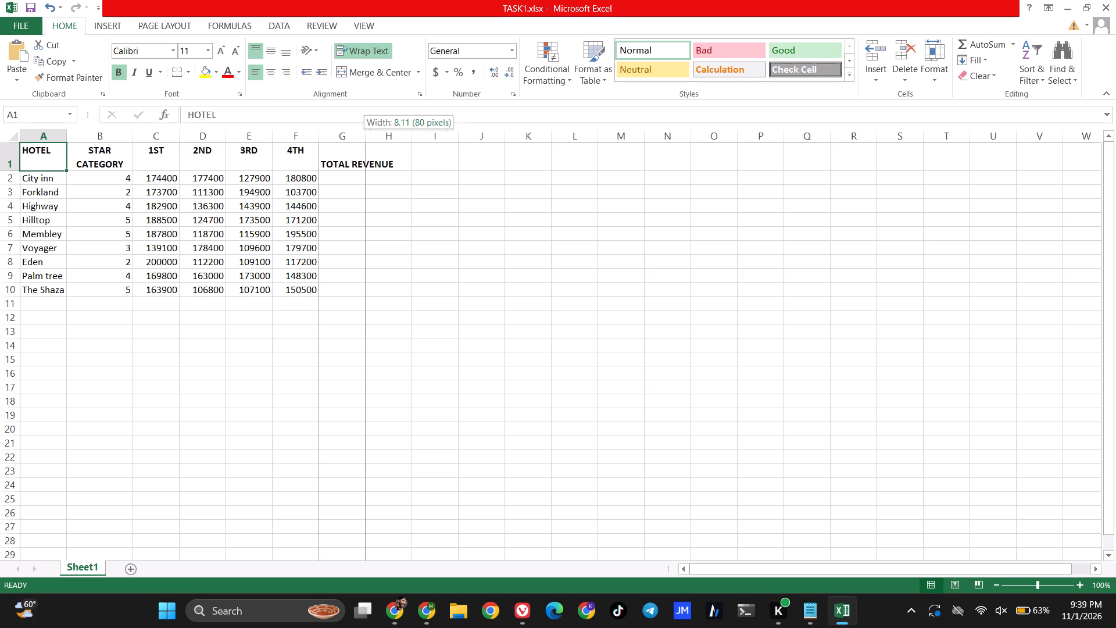
left_click_drag(377, 135, 406, 135)
left_click(380, 208)
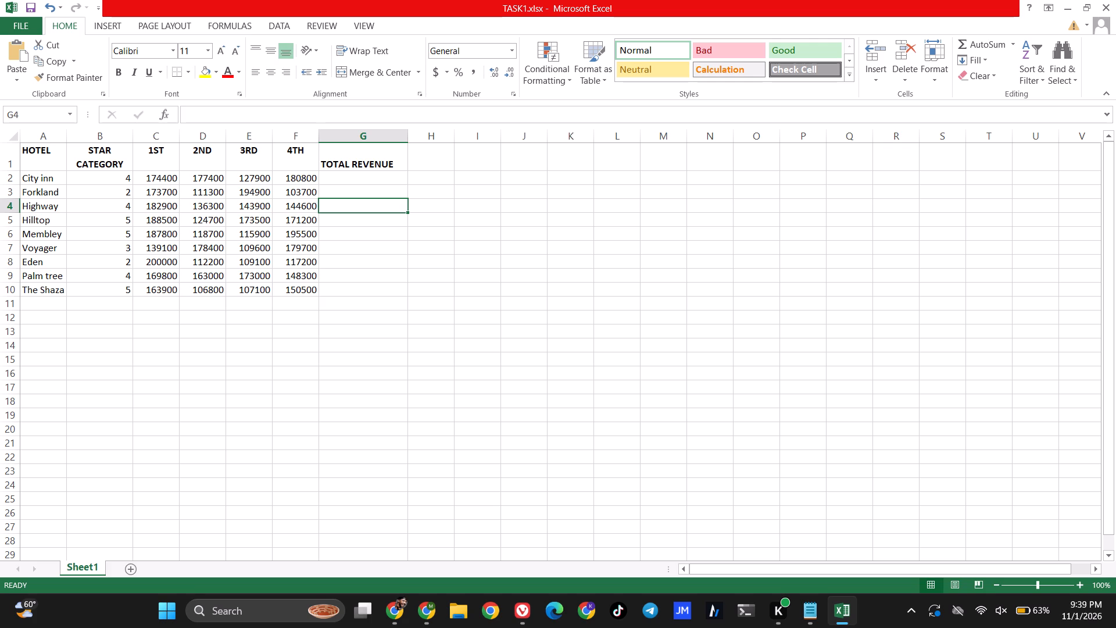
Format the figures in C2 to F10 as Number with a thousands separator and 0 decimal places.
left_click_drag(152, 179, 305, 308)
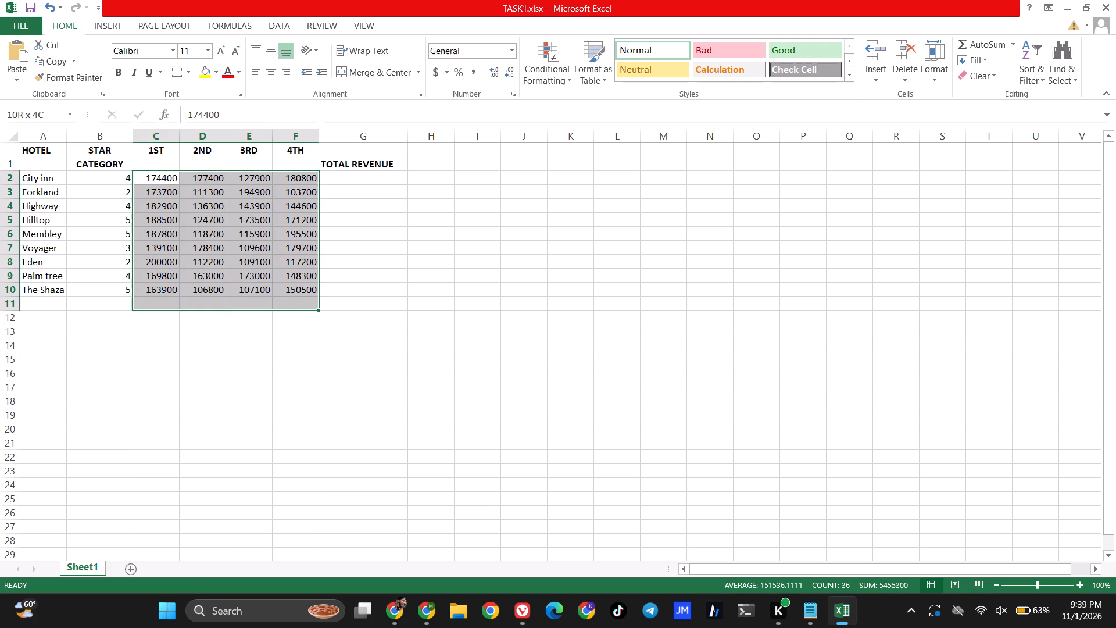
left_click_drag(305, 308, 306, 292)
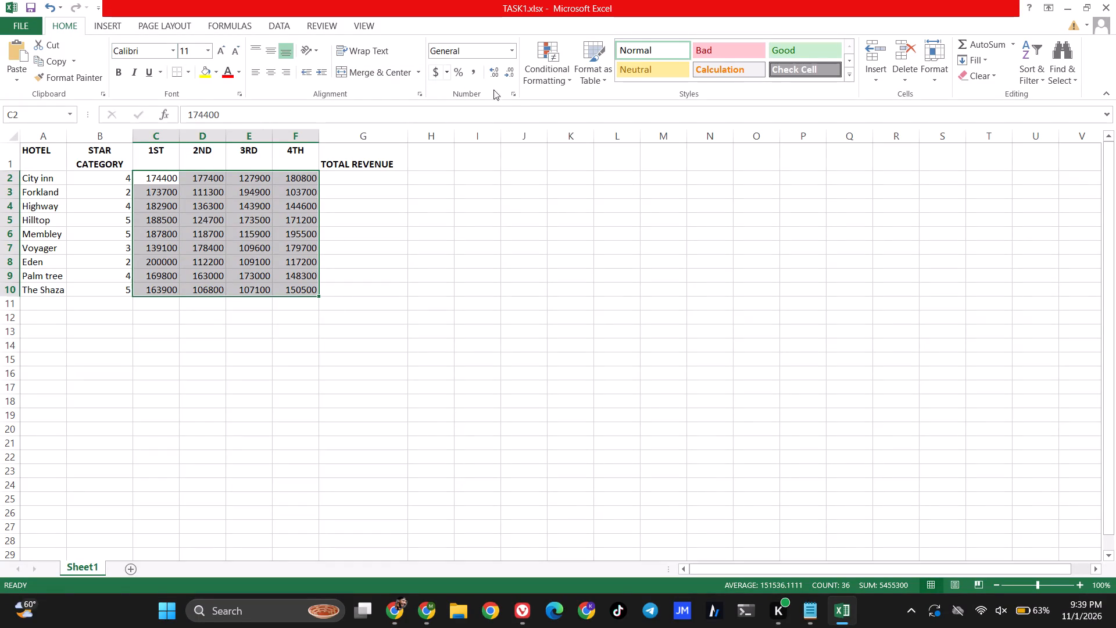
left_click(516, 94)
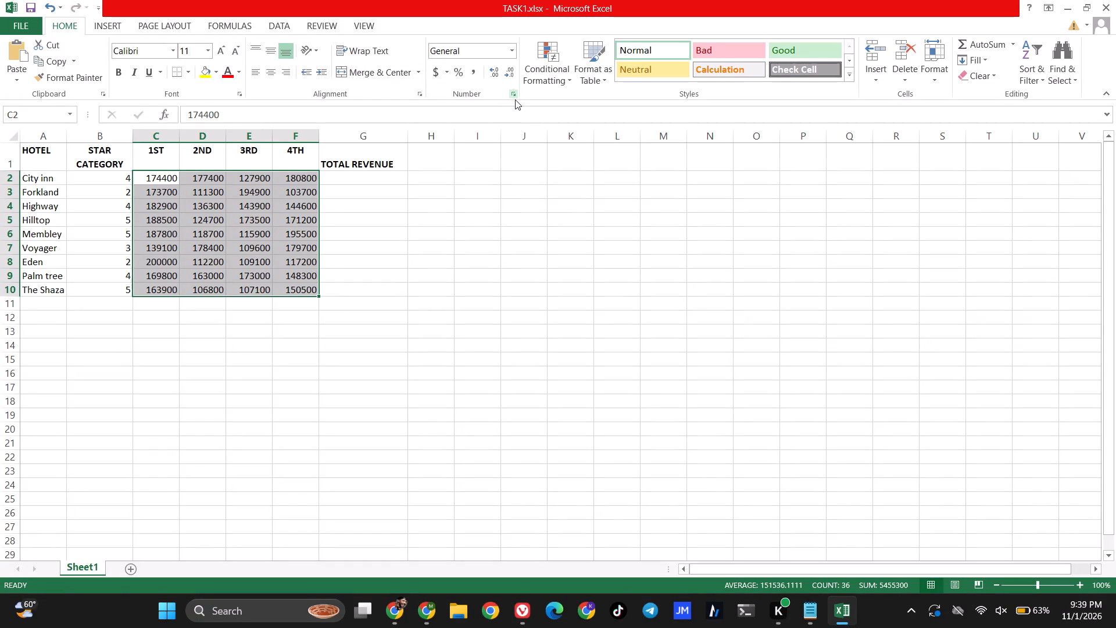
left_click(515, 97)
left_click(515, 95)
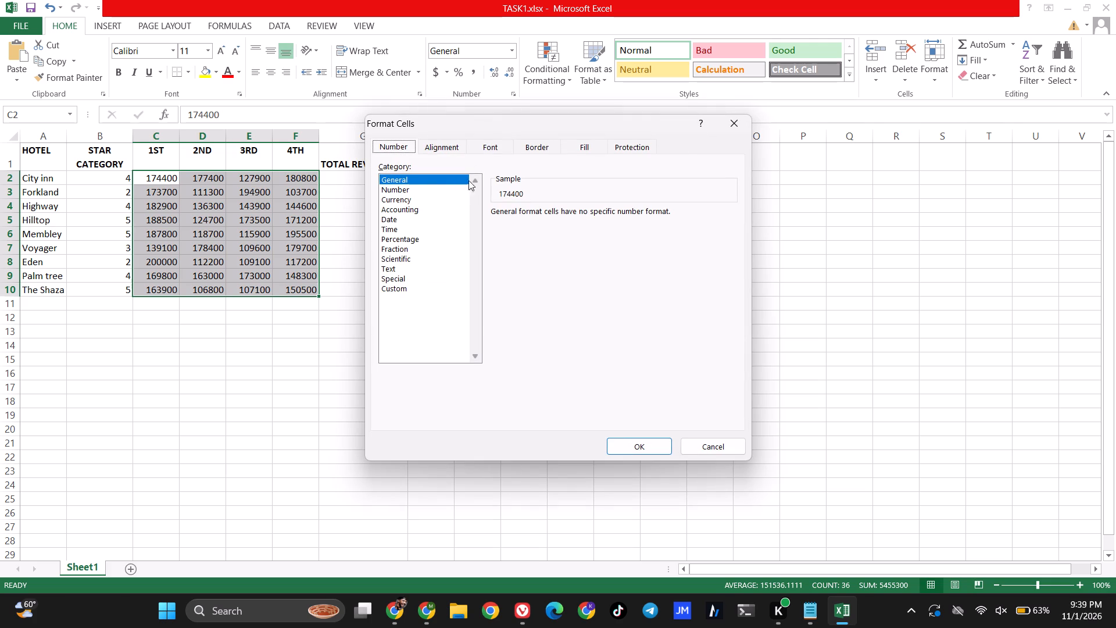
left_click(424, 187)
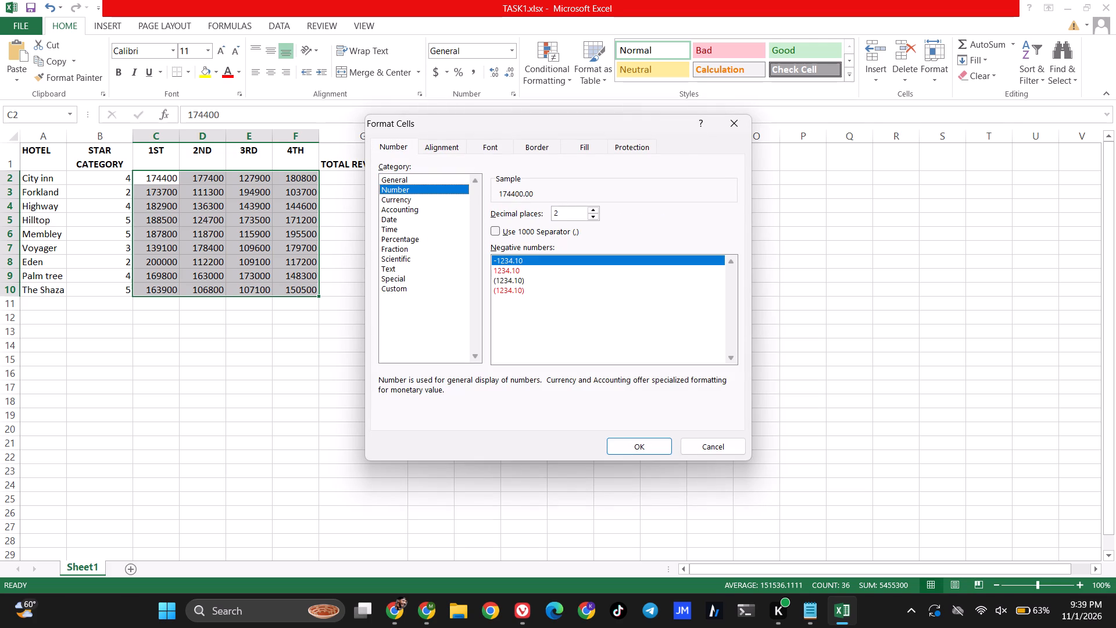
left_click_drag(570, 217, 549, 217)
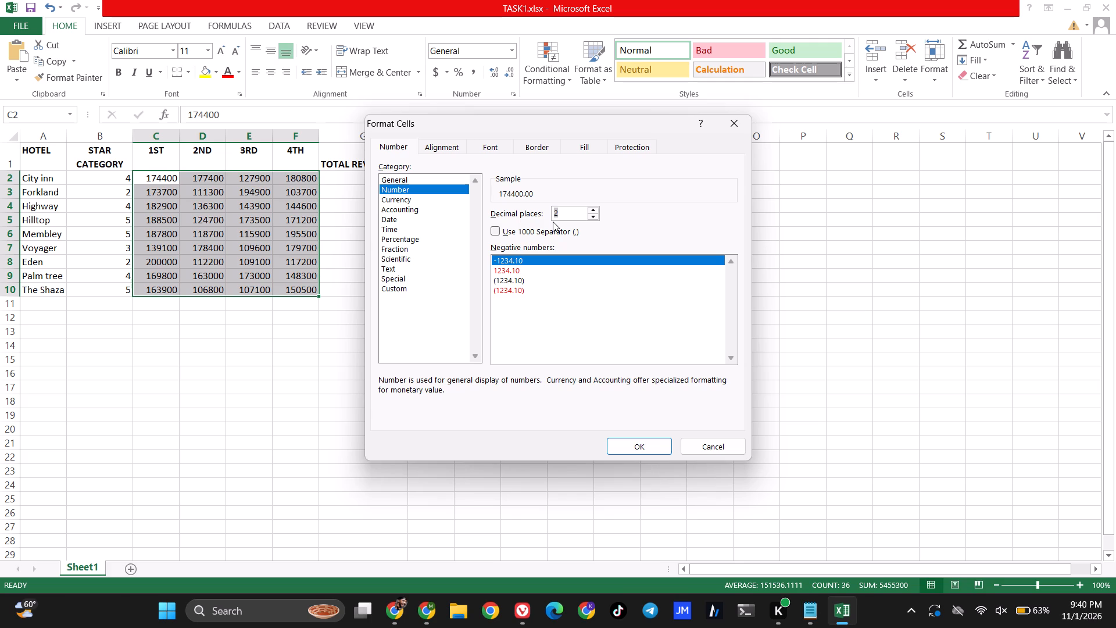
left_click(496, 231)
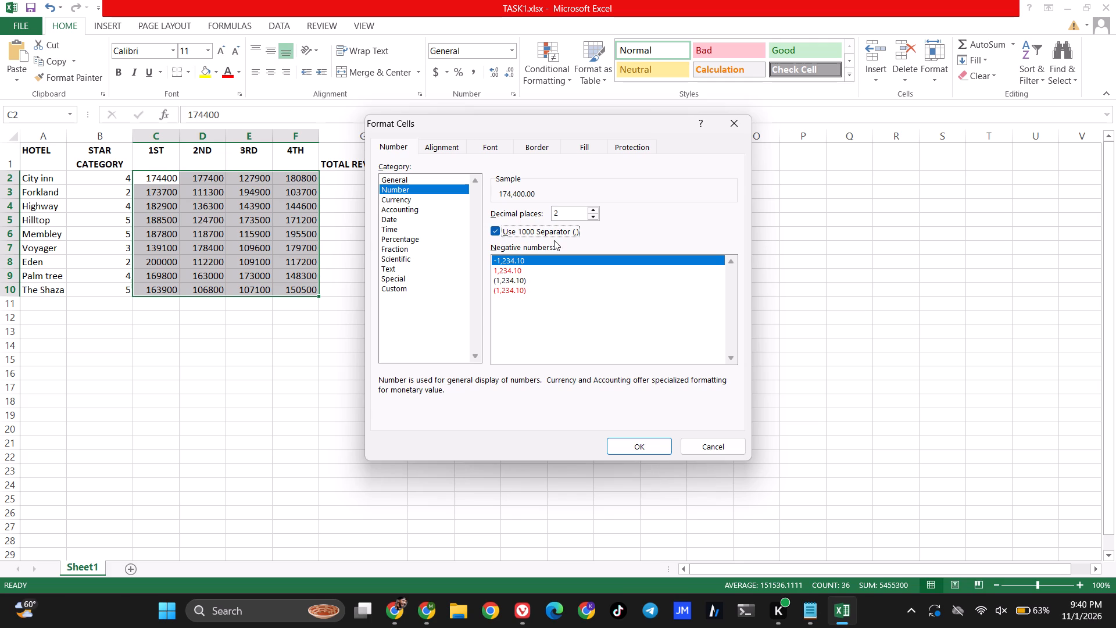
double_click(595, 217)
left_click(635, 442)
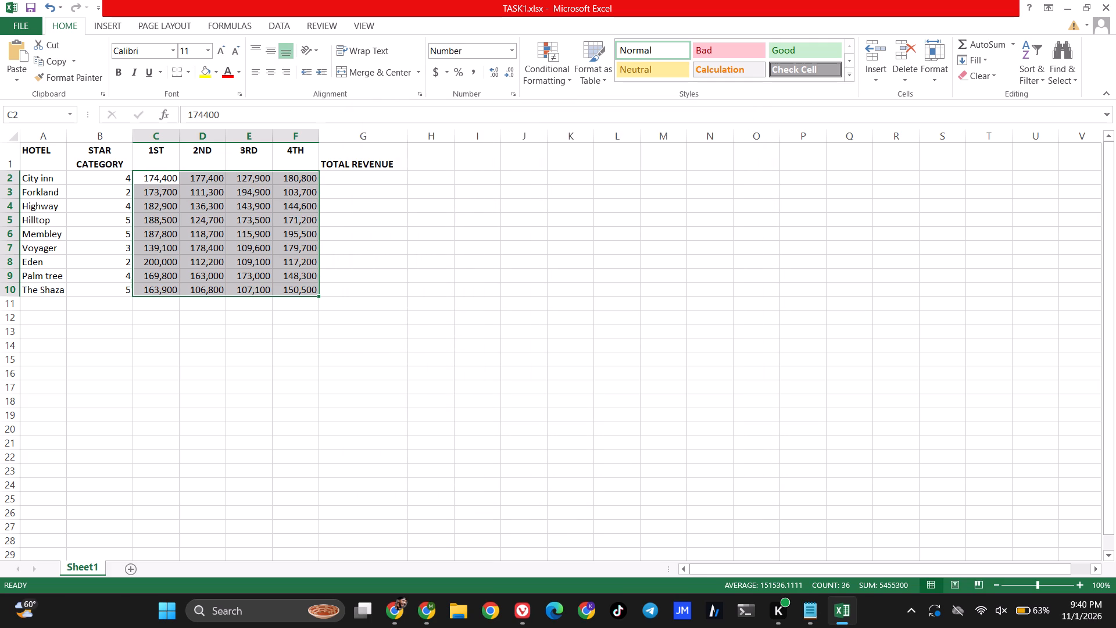
left_click(427, 276)
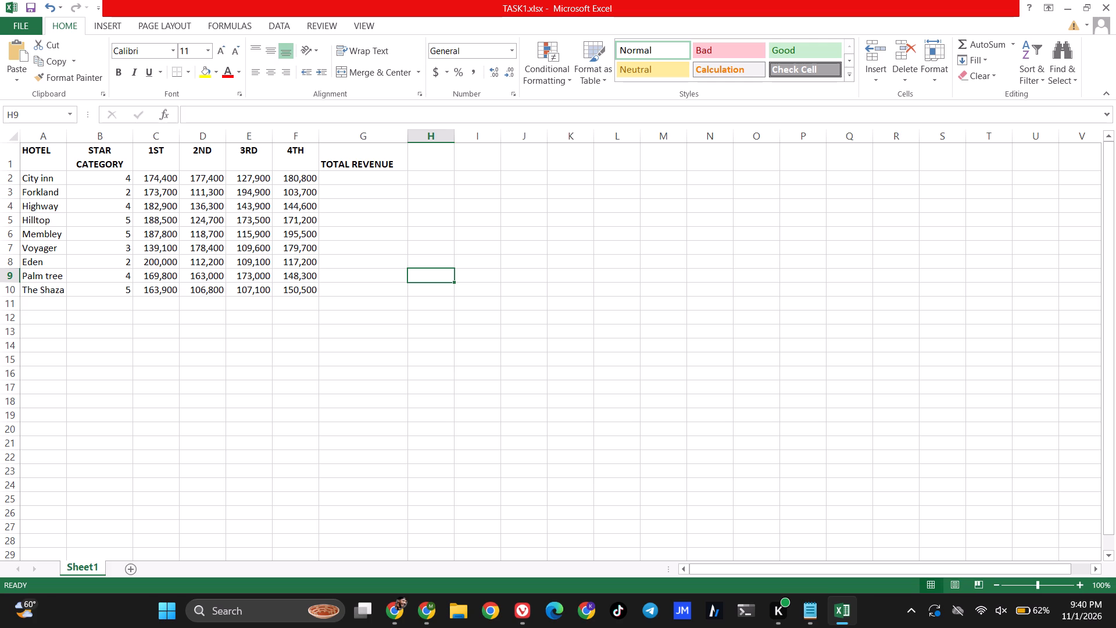
Enter the row labels Total Quarterly Revenue, Administrative cost and percentage 30% in cells A14 to A16.
left_click(30, 345)
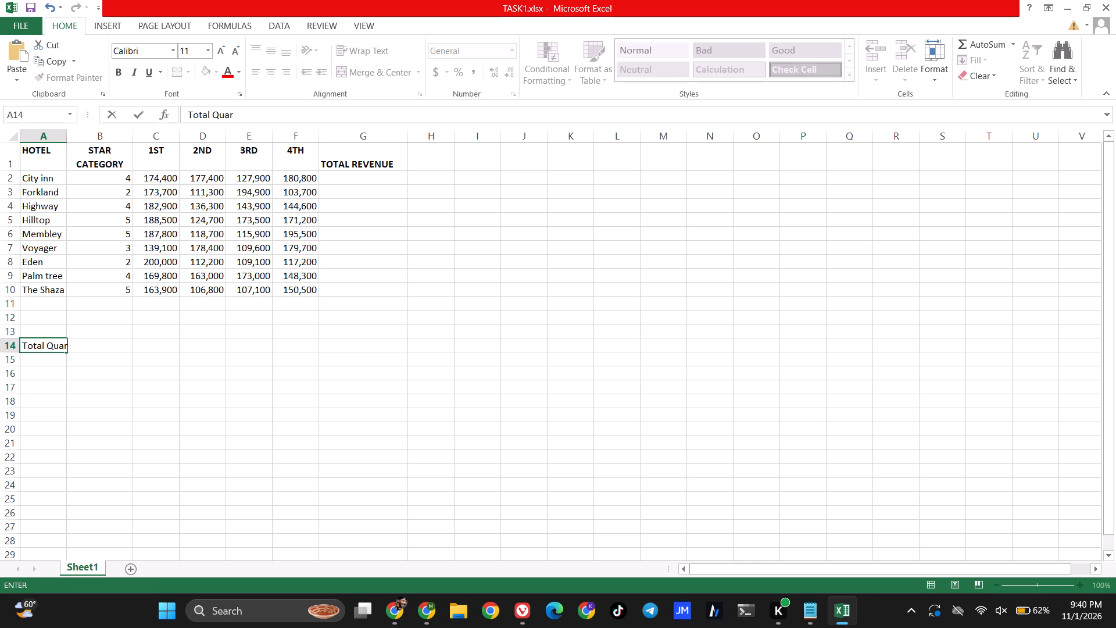
type("ter")
type("evenue")
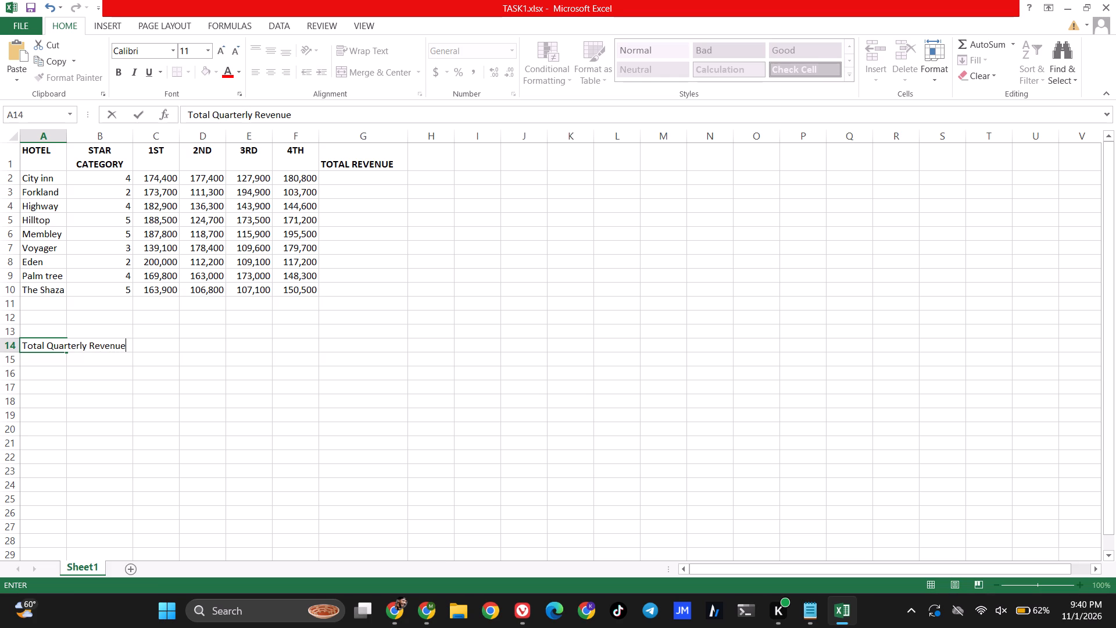
key("Down")
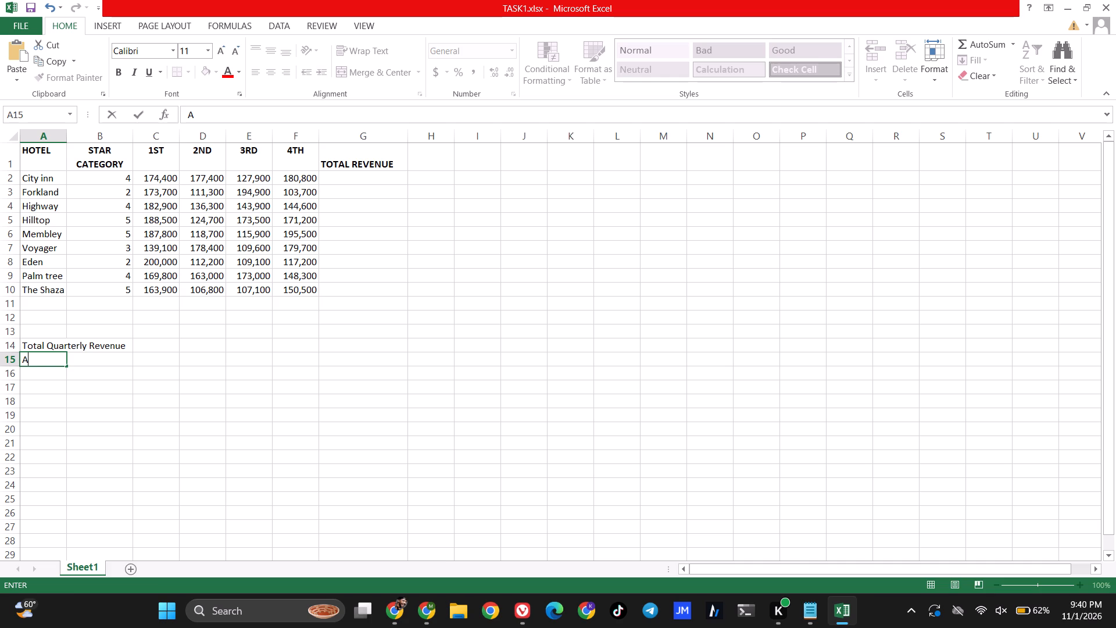
type("dministrat")
type("ive")
key("space")
type("cost")
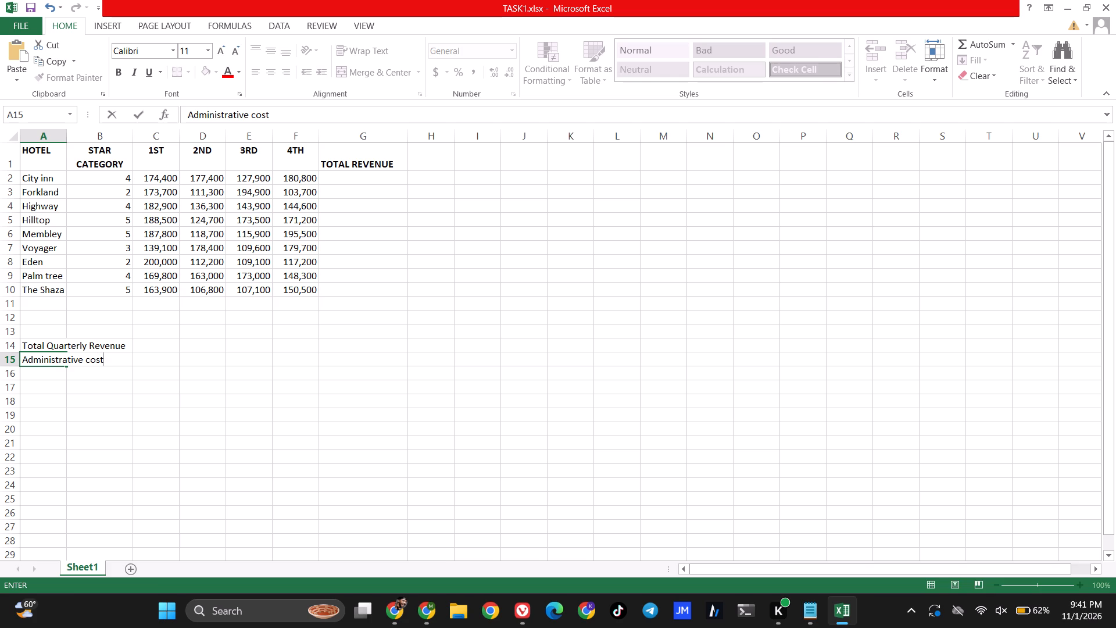
key("Down")
type("per")
type("centage")
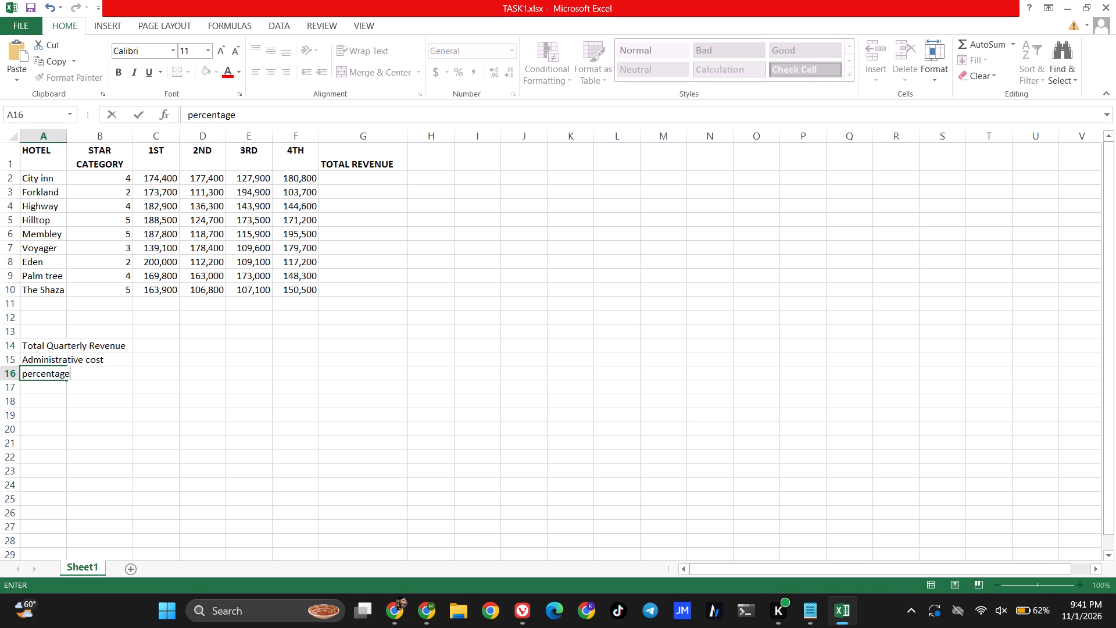
key("space")
type("30")
key("shift+percent")
Italicise the percentage 30% label in A16.
left_click(28, 373)
left_click_drag(23, 373, 88, 377)
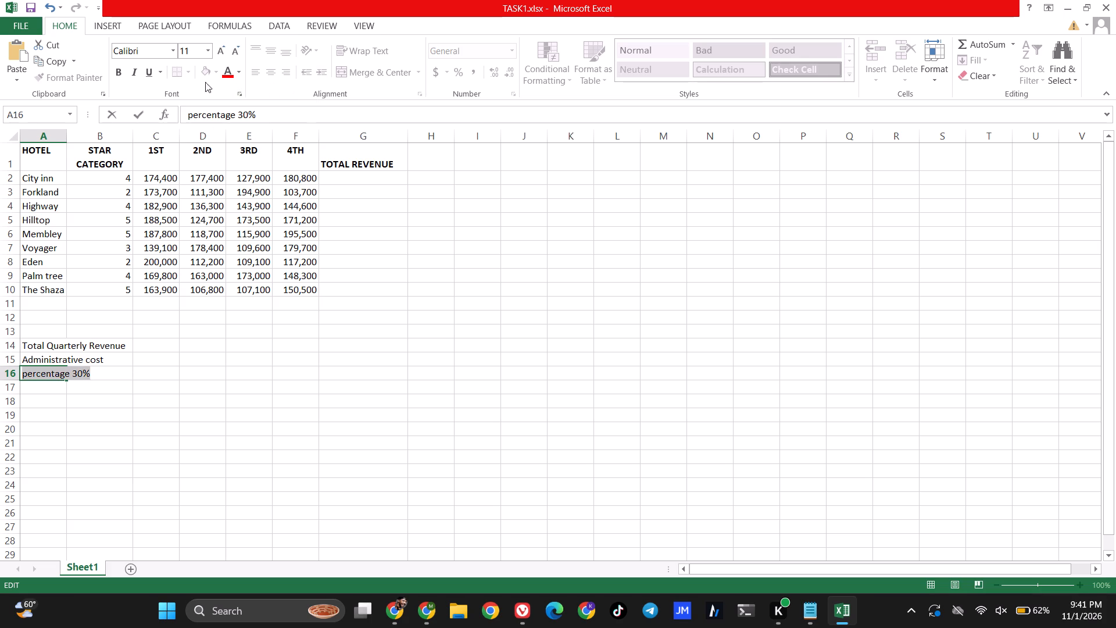
left_click(134, 76)
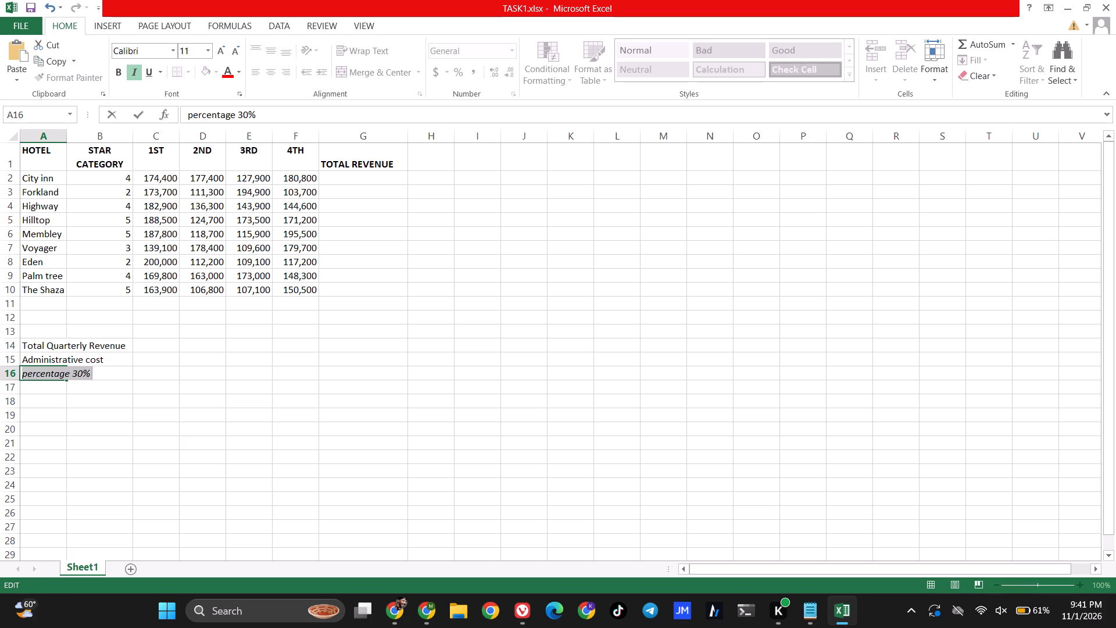
left_click(164, 371)
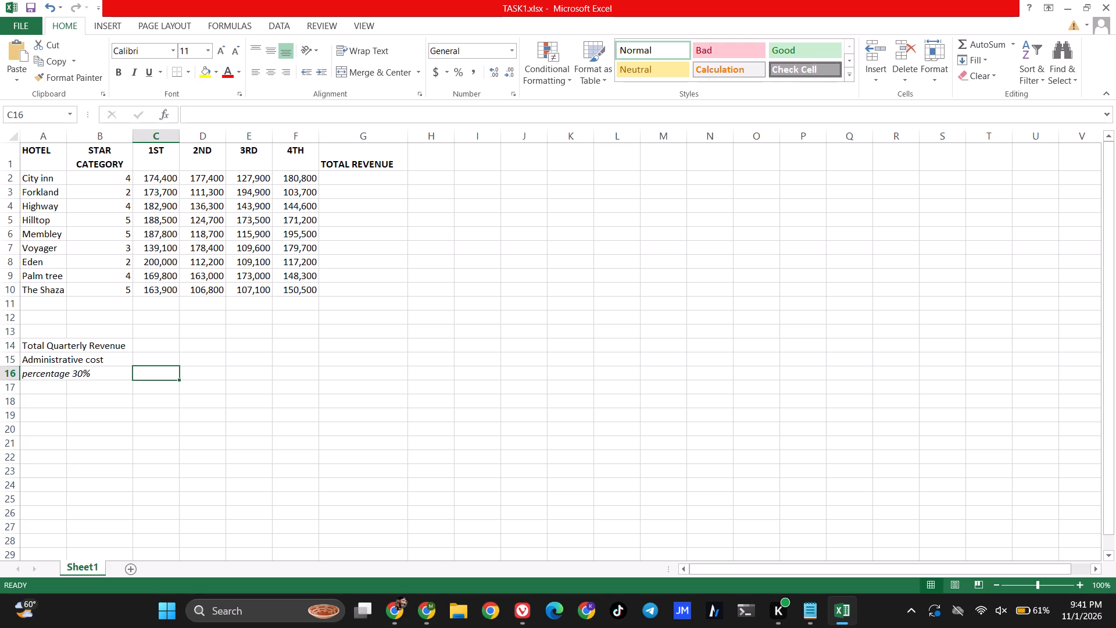
Widen column A so that the Total Quarterly Revenue label fits inside its cell.
left_click(100, 350)
scroll(169, 251, "down", 1)
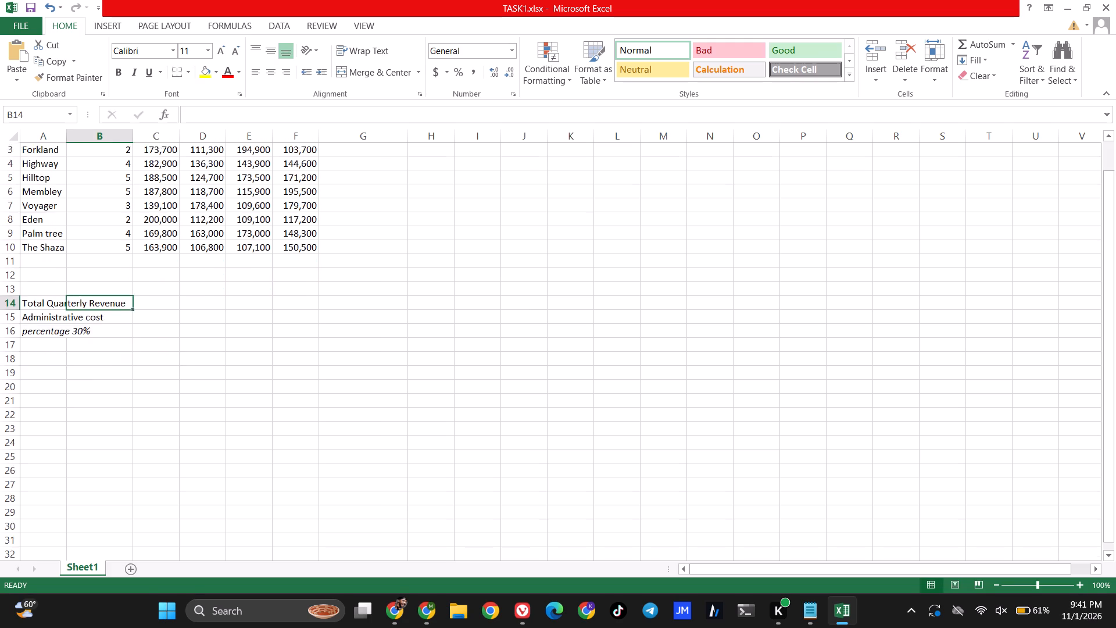
scroll(170, 251, "up", 3)
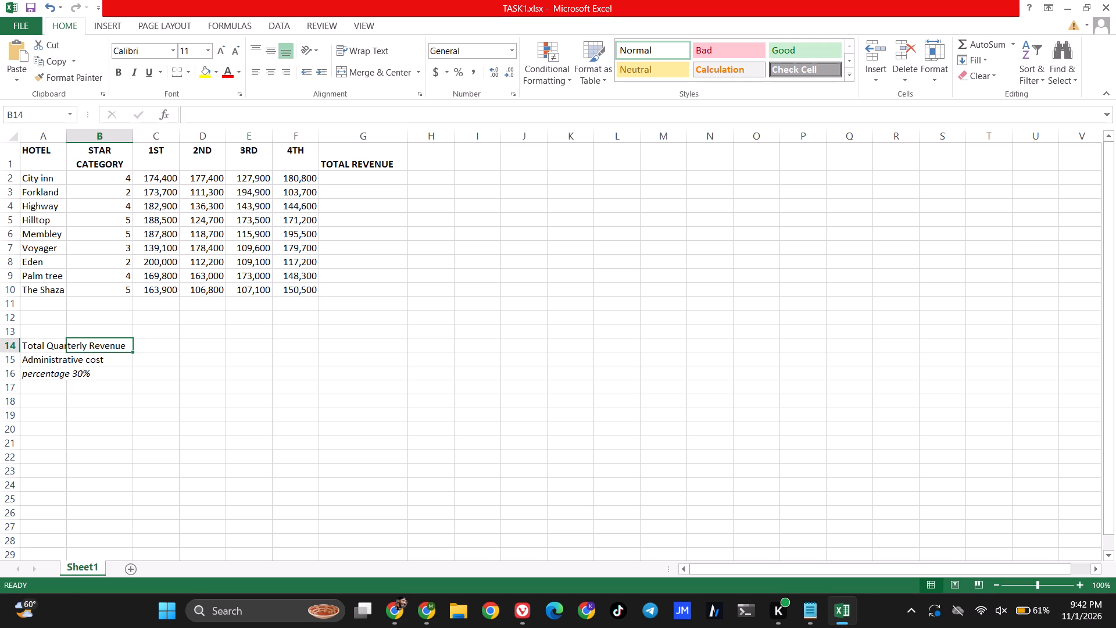
scroll(192, 236, "up", 3)
left_click_drag(65, 136, 78, 136)
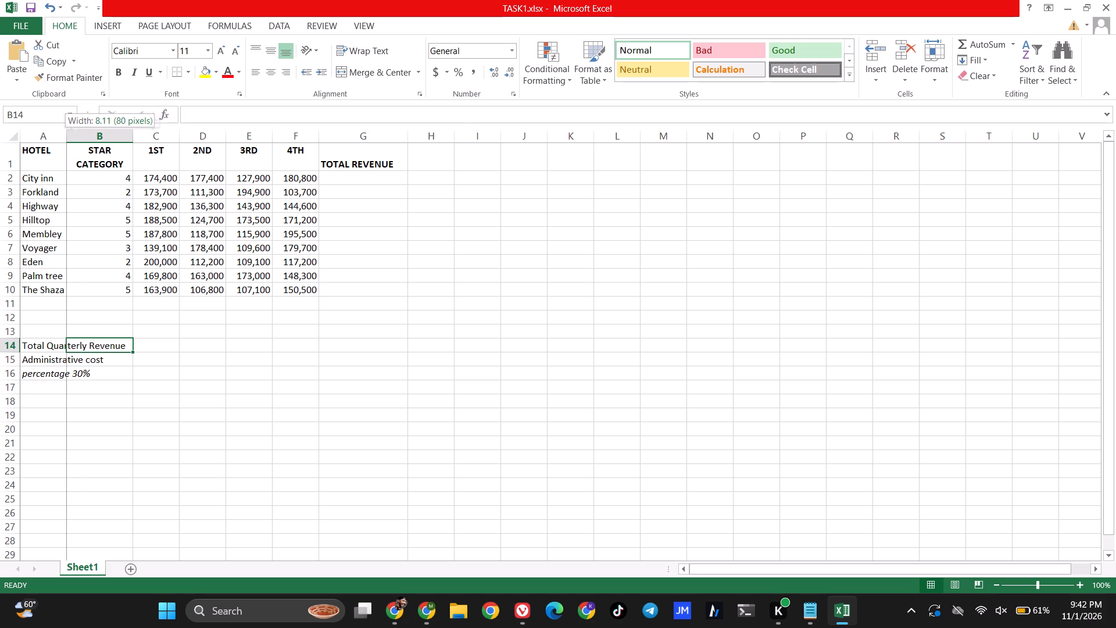
left_click_drag(78, 136, 131, 143)
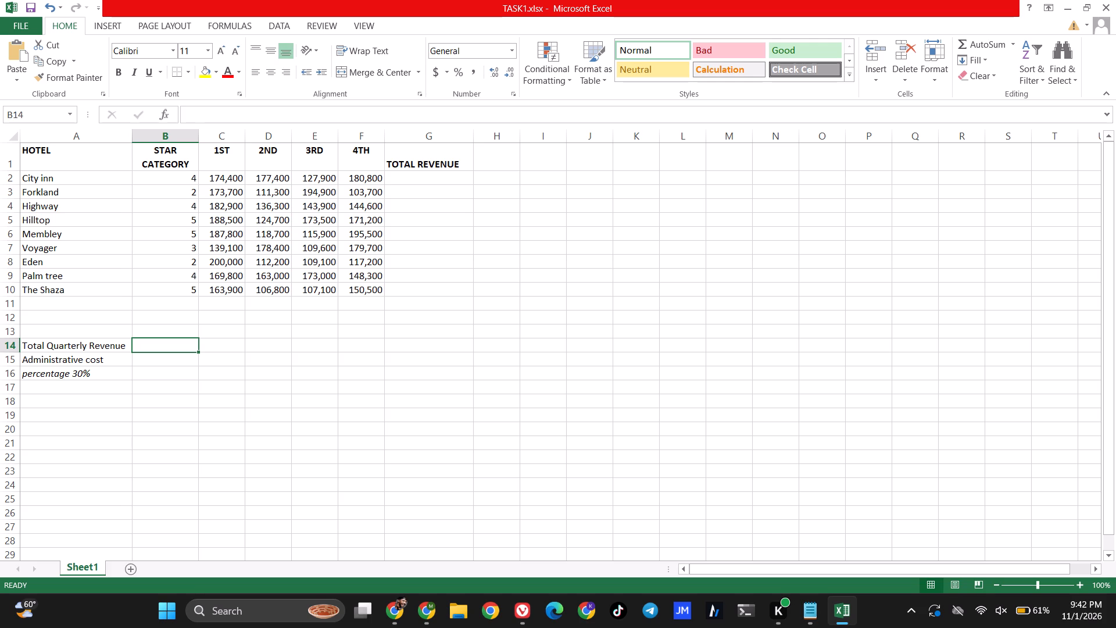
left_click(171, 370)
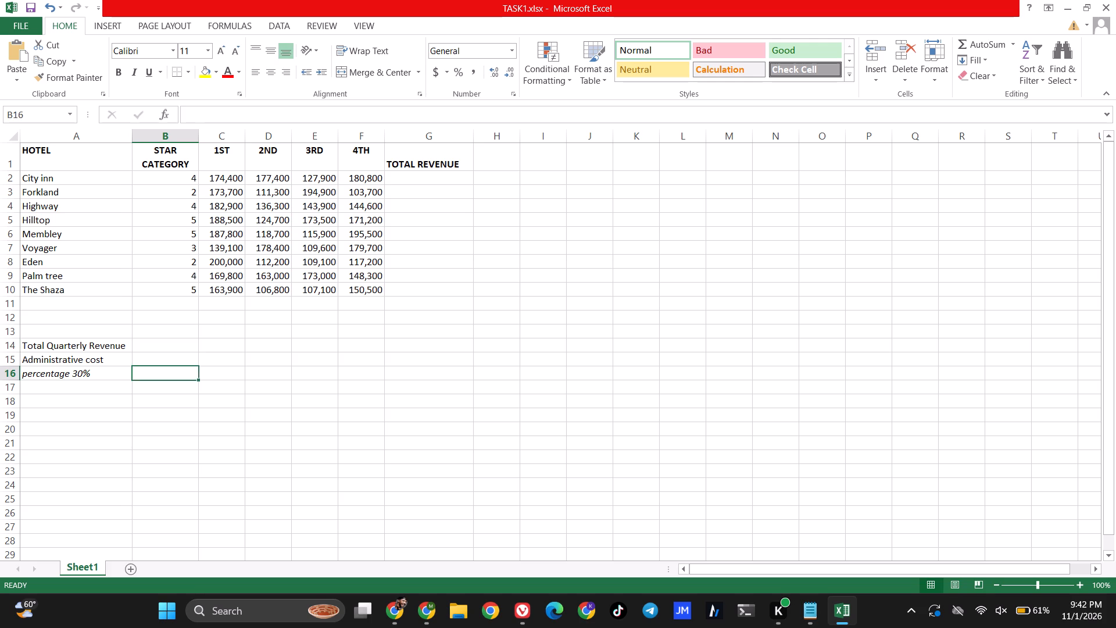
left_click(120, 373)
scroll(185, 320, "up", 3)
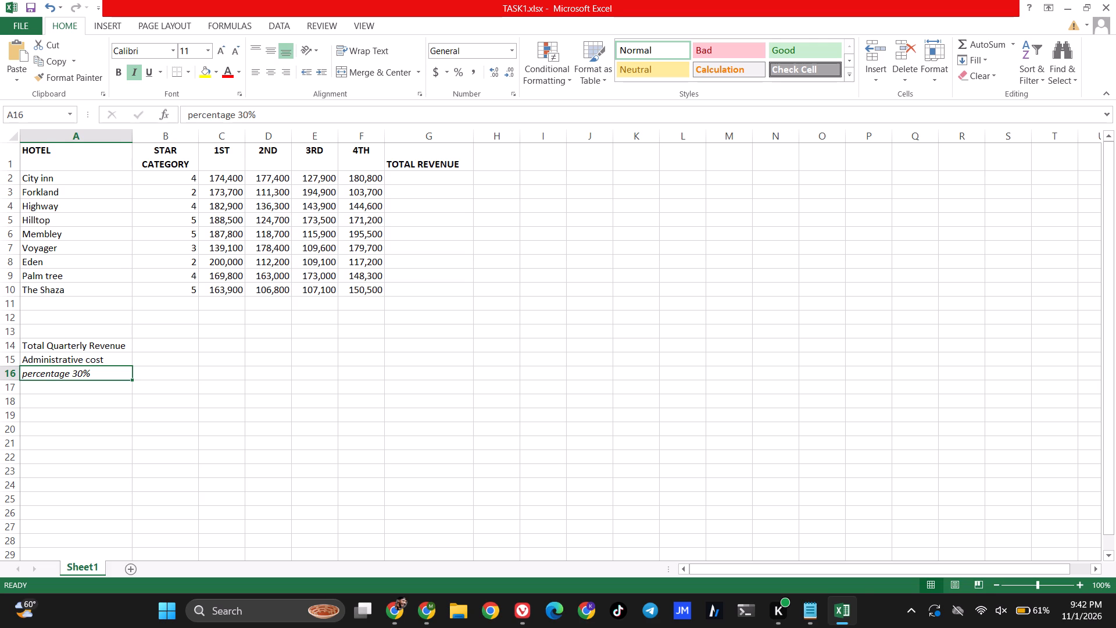
Enter the formula =SUM(C2:C10) in C14 to total the 1ST quarter's revenue.
left_click(224, 341)
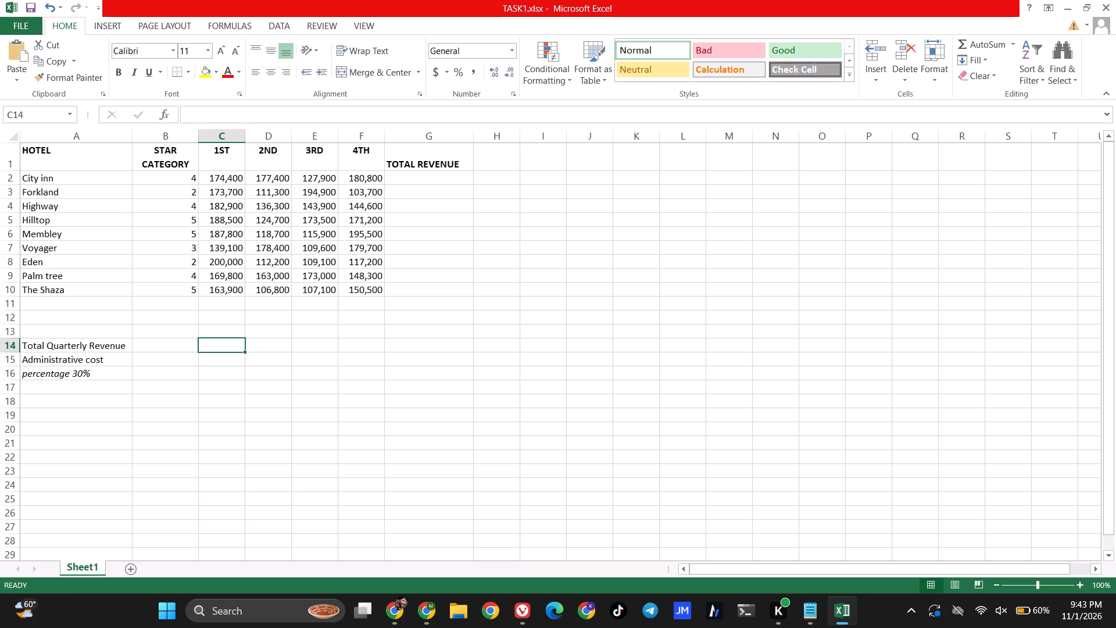
key("equal")
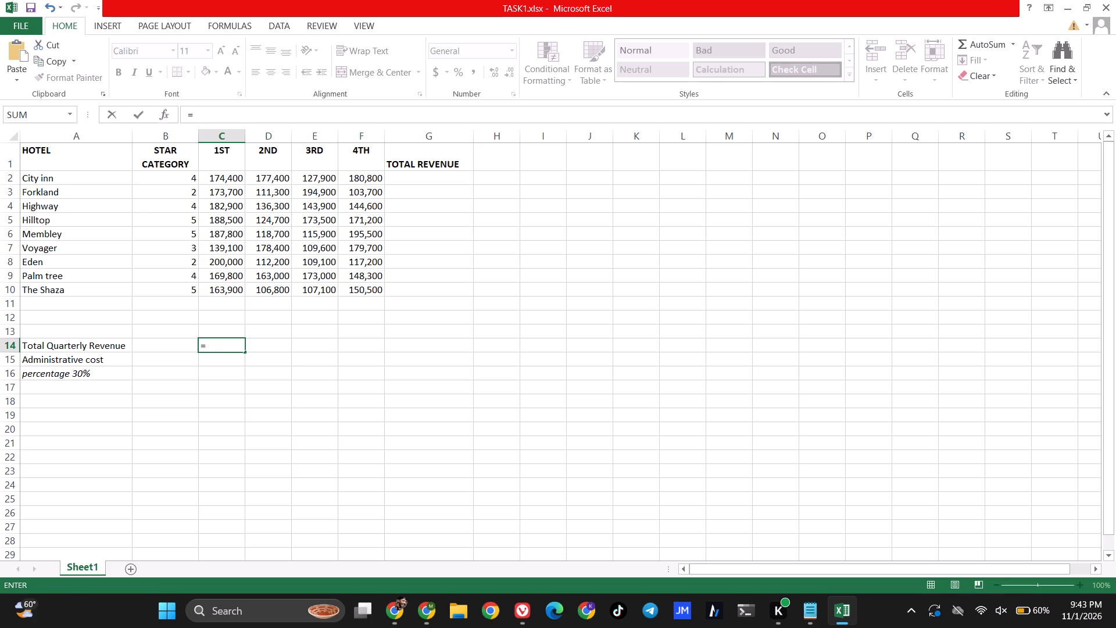
type("sum")
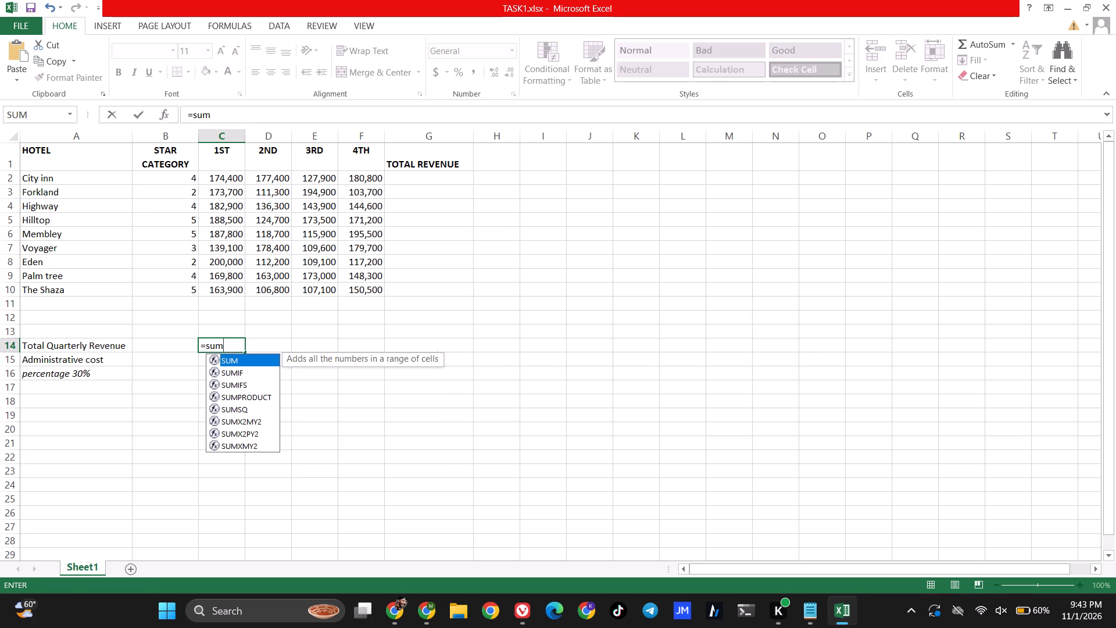
key("shift+parenleft")
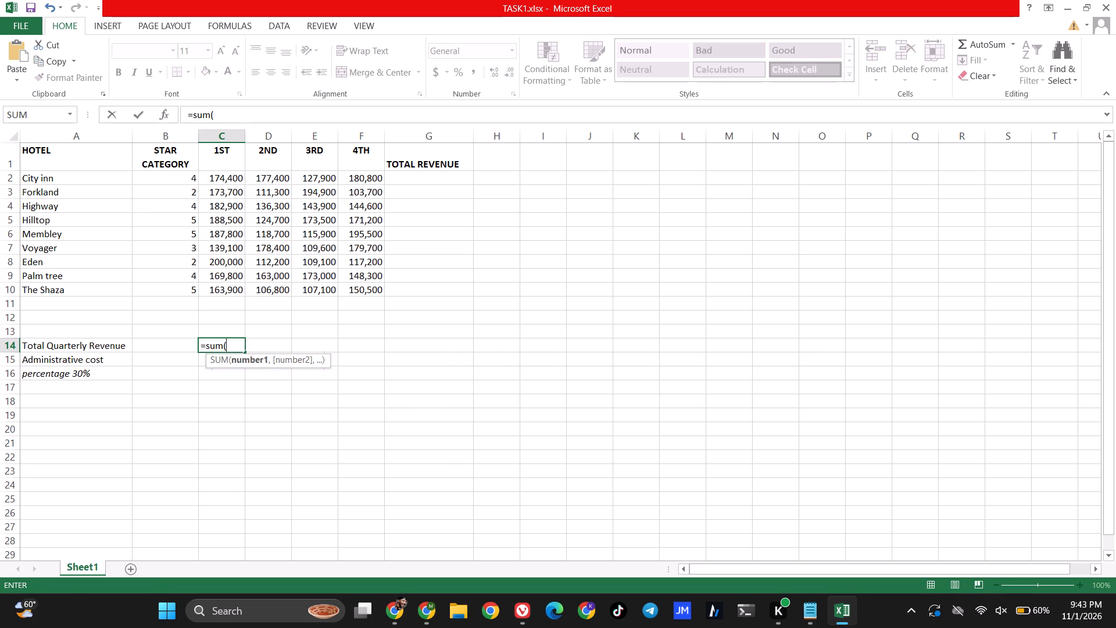
left_click(216, 176)
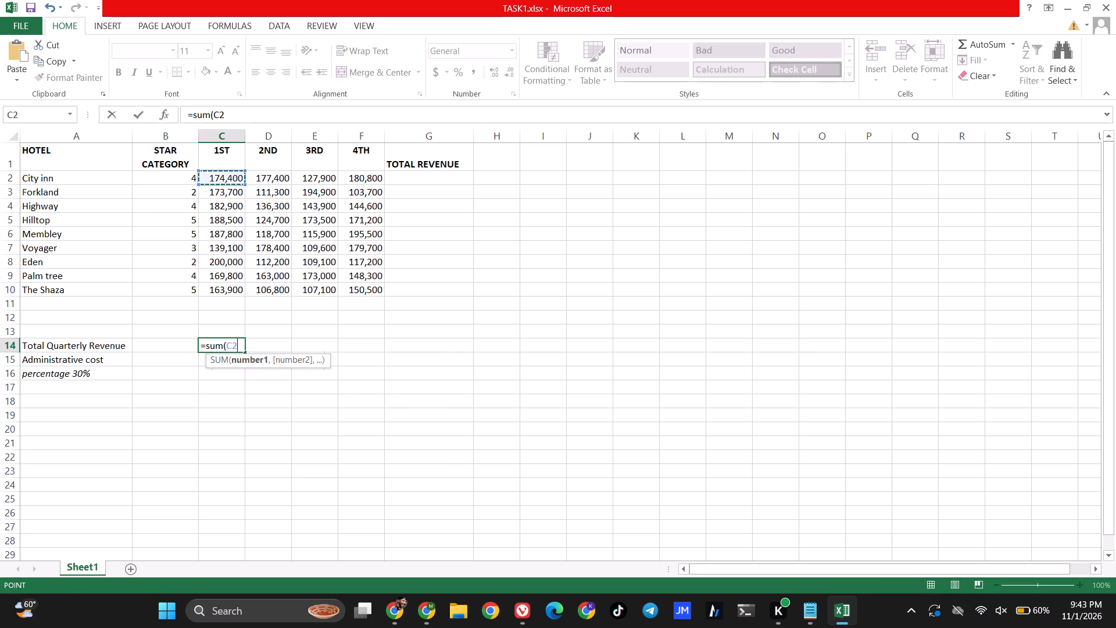
left_click_drag(245, 184, 239, 251)
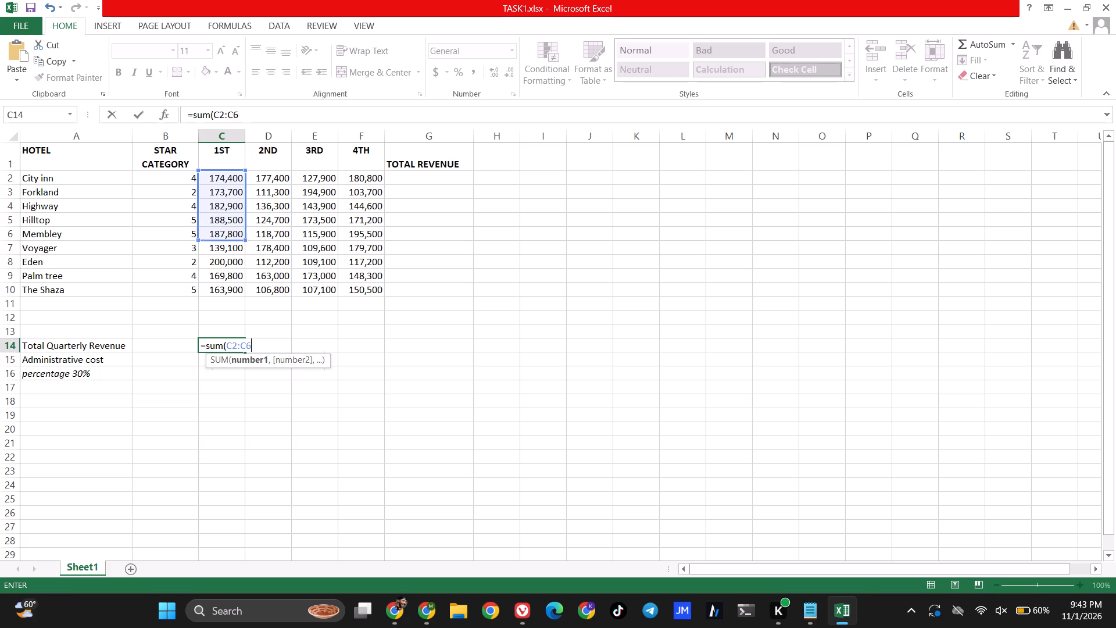
left_click_drag(239, 251, 243, 295)
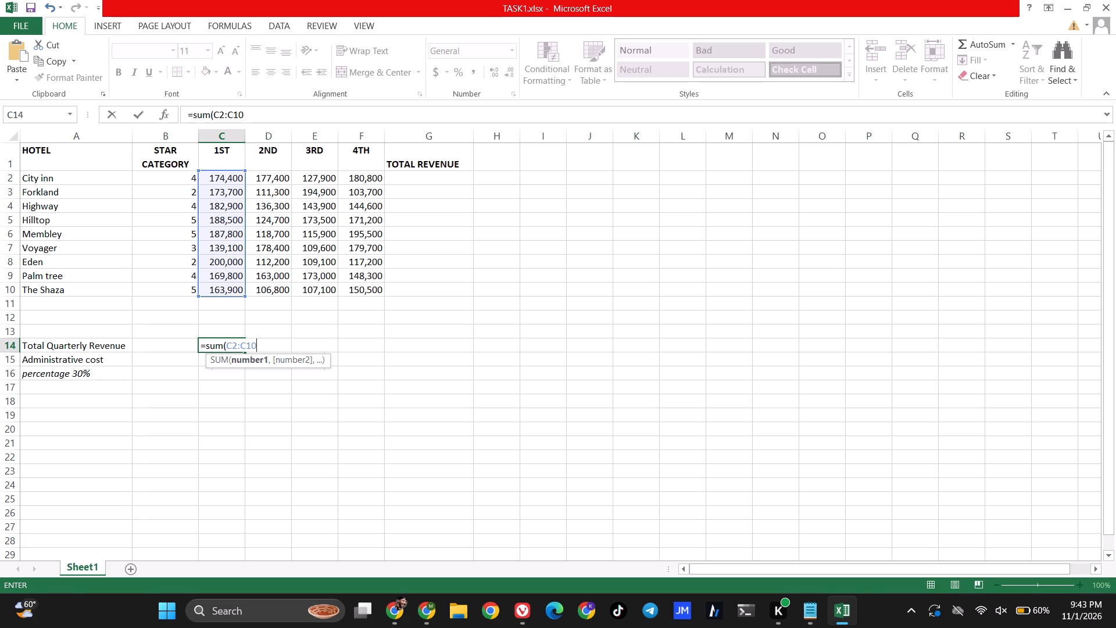
key("shift+parenright")
key("Return")
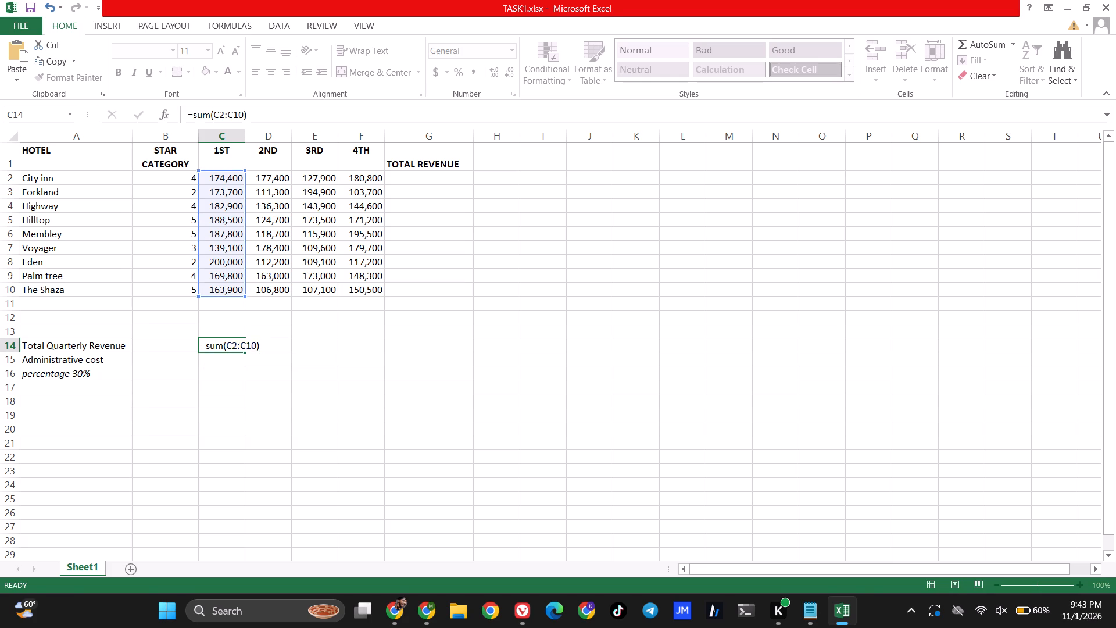
Fill the total formula in C14 across to F14 for the remaining quarters.
left_click(223, 347)
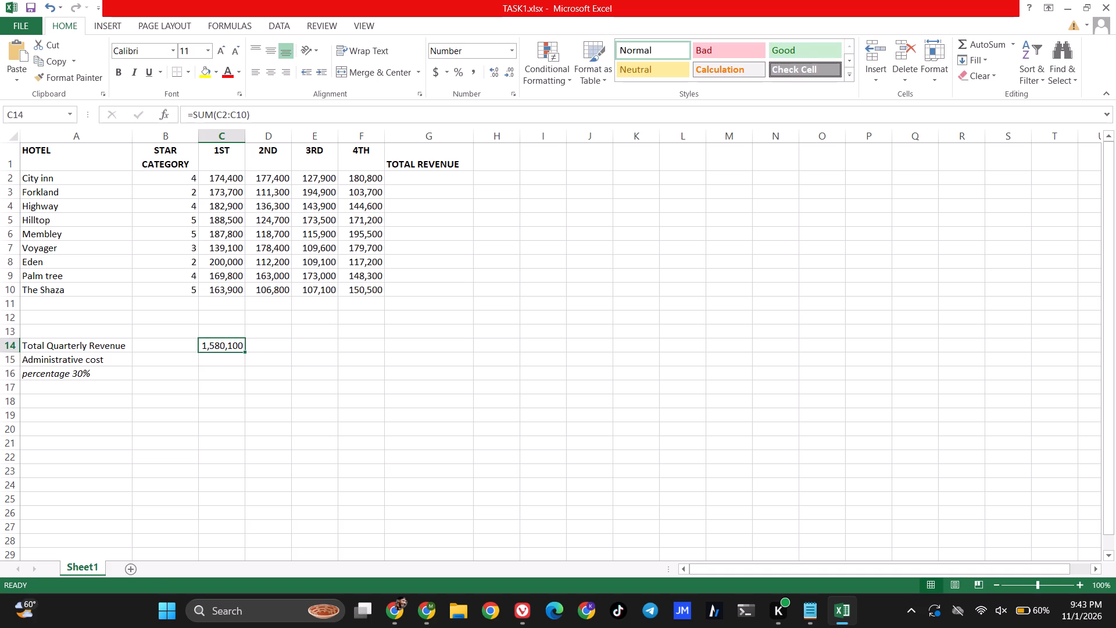
left_click_drag(244, 353, 251, 351)
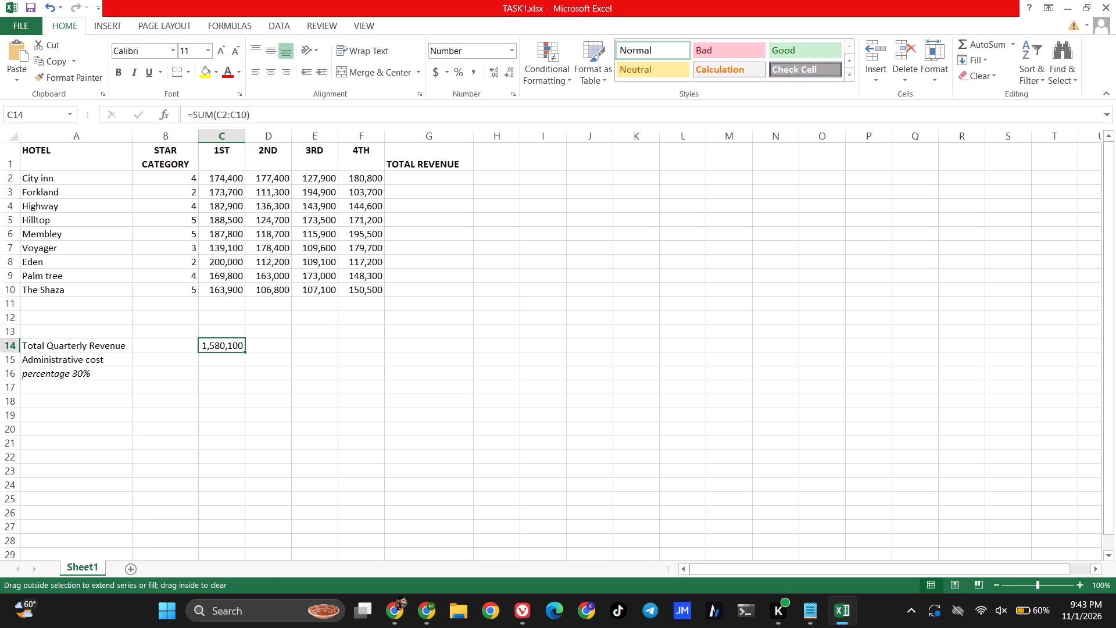
left_click_drag(251, 351, 344, 349)
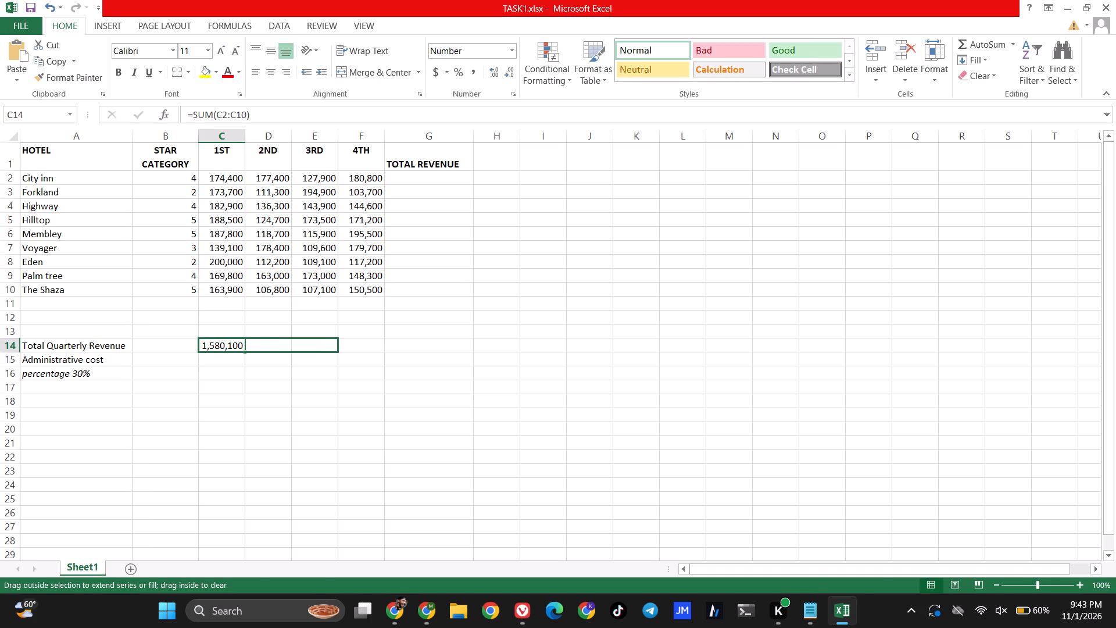
left_click_drag(344, 349, 374, 348)
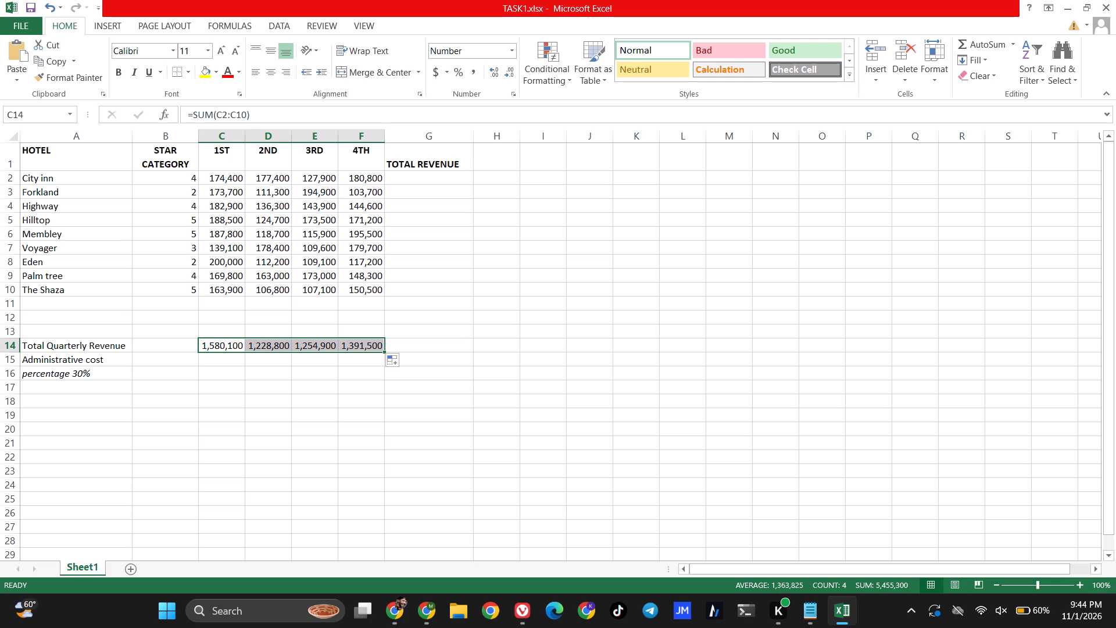
Enter the formula =SUM(C2:F2) in G2 to calculate City inn's total revenue.
left_click(406, 176)
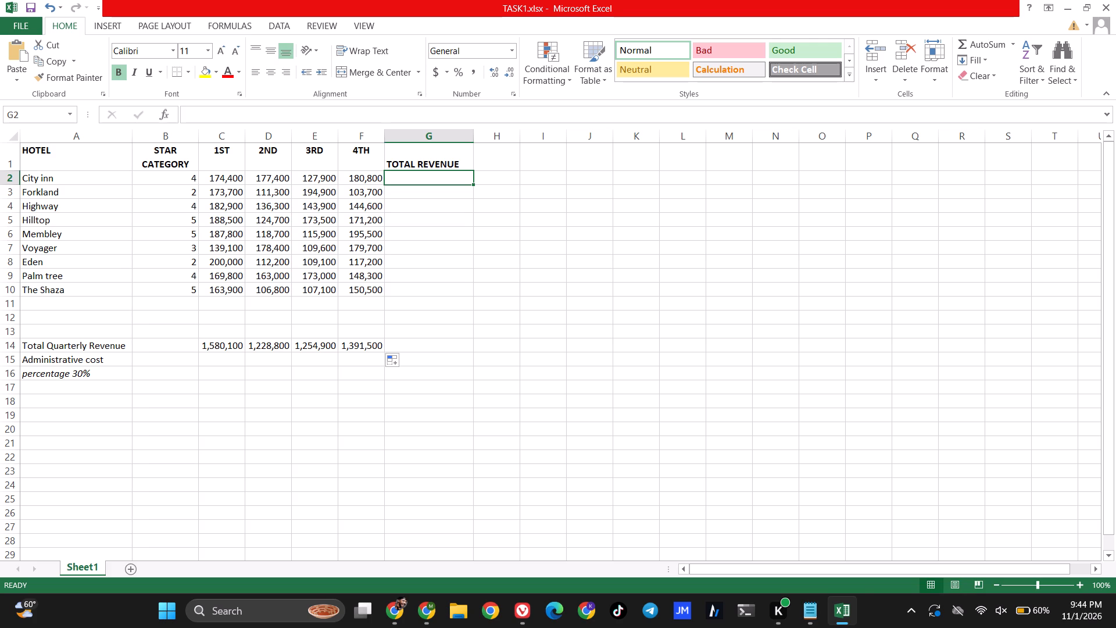
key("equal")
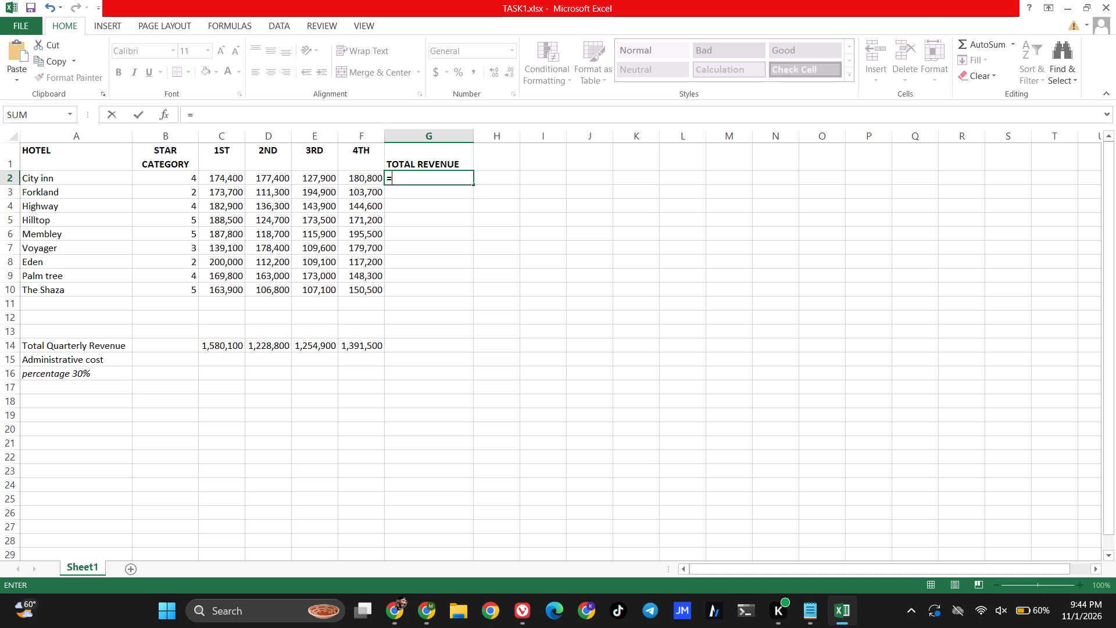
type("sum")
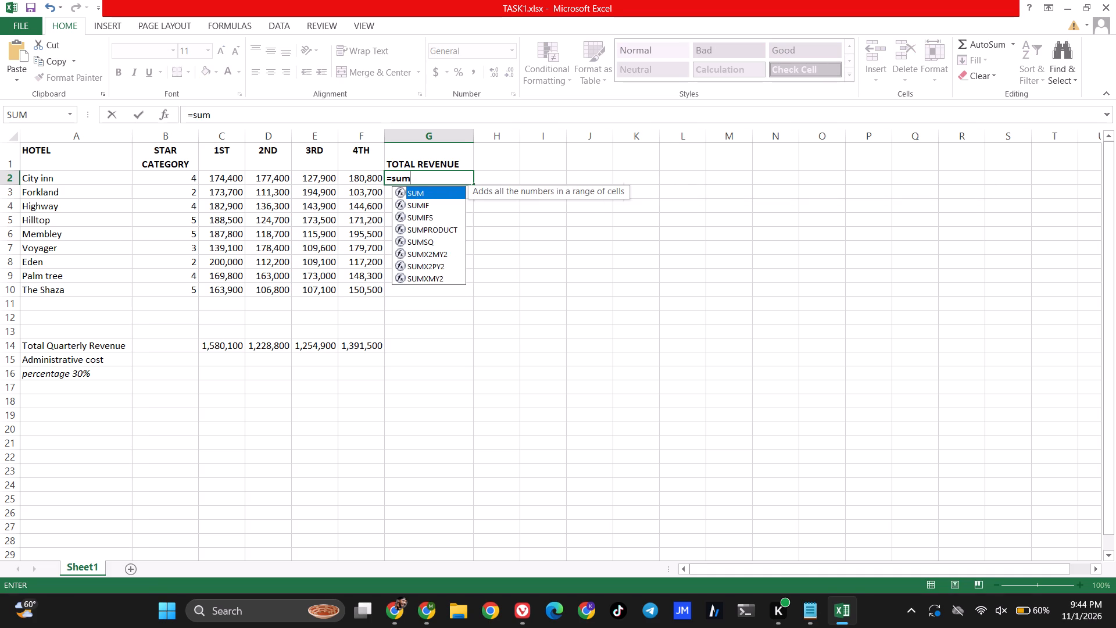
key("shift+parenleft")
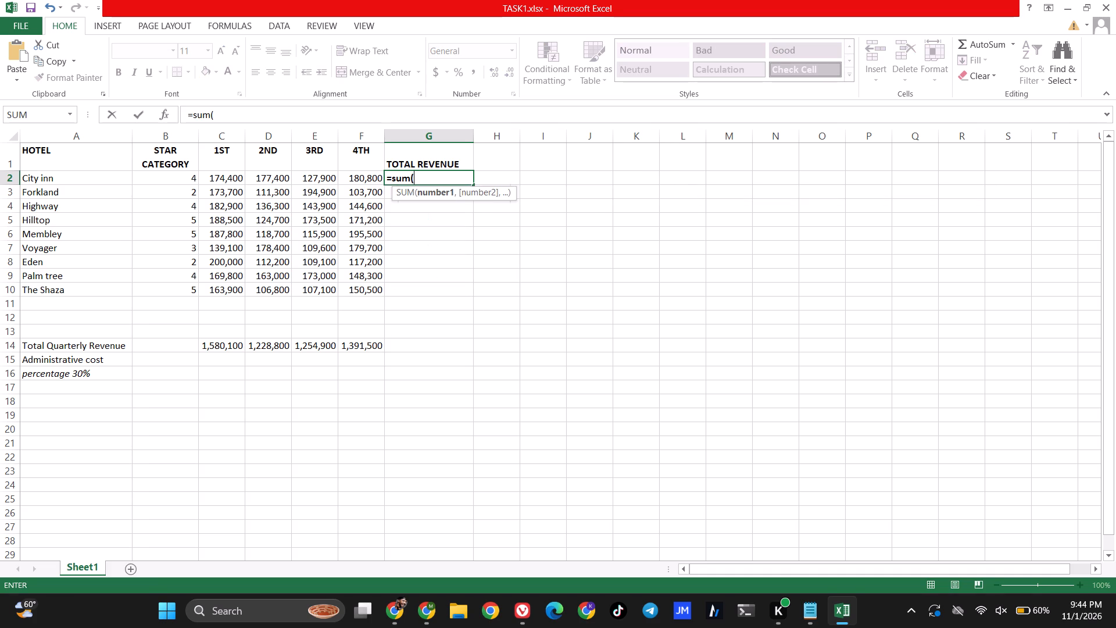
left_click(230, 185)
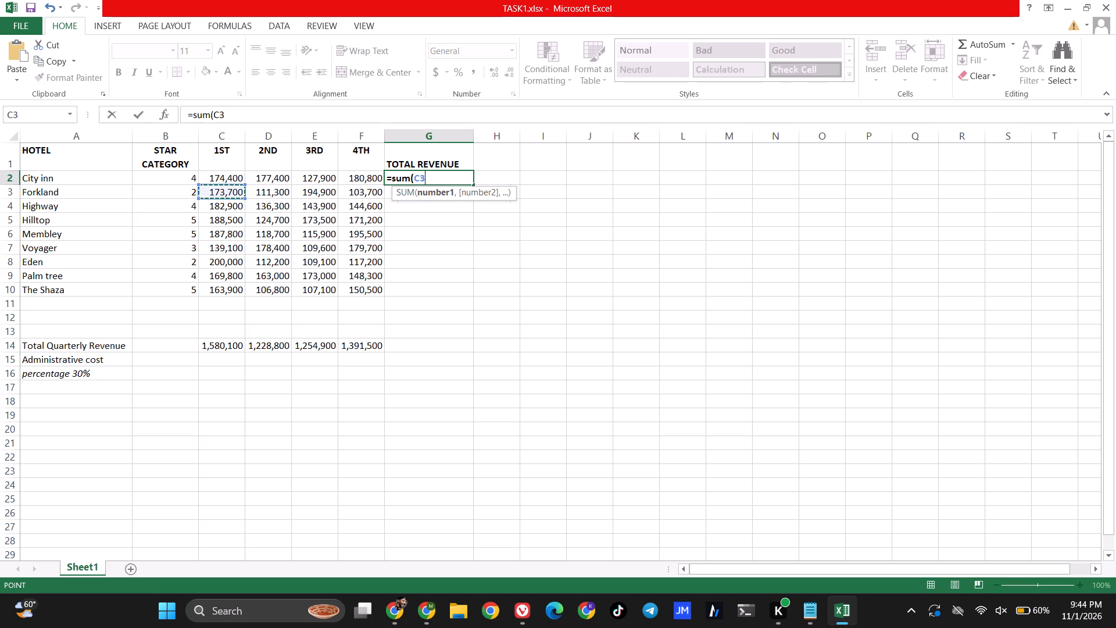
left_click(233, 178)
left_click_drag(243, 185, 378, 189)
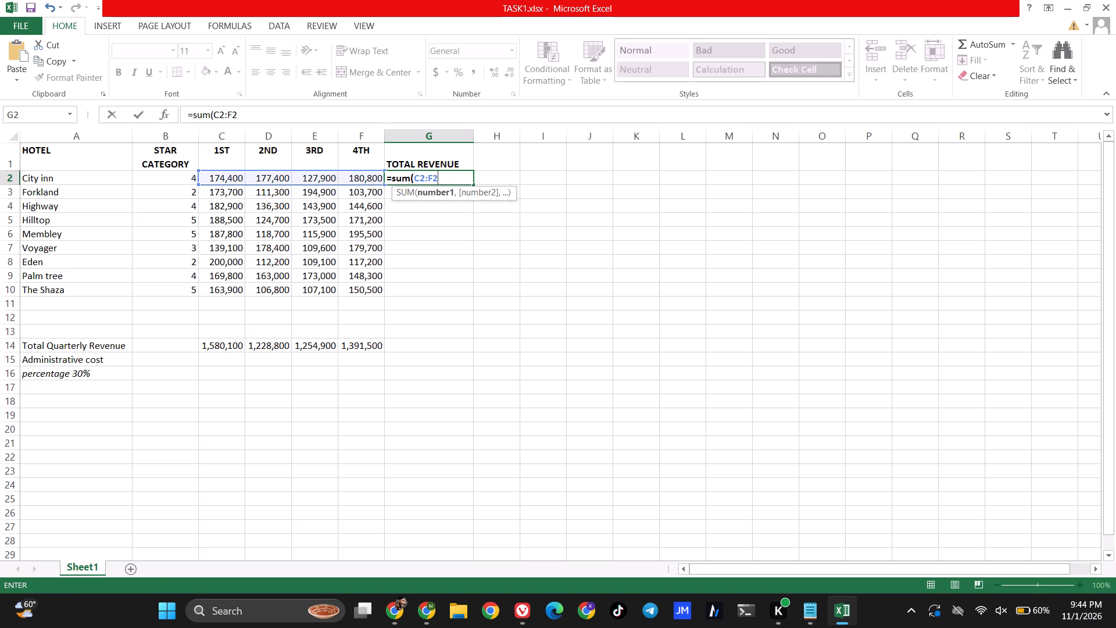
key("shift+parenright")
key("Return")
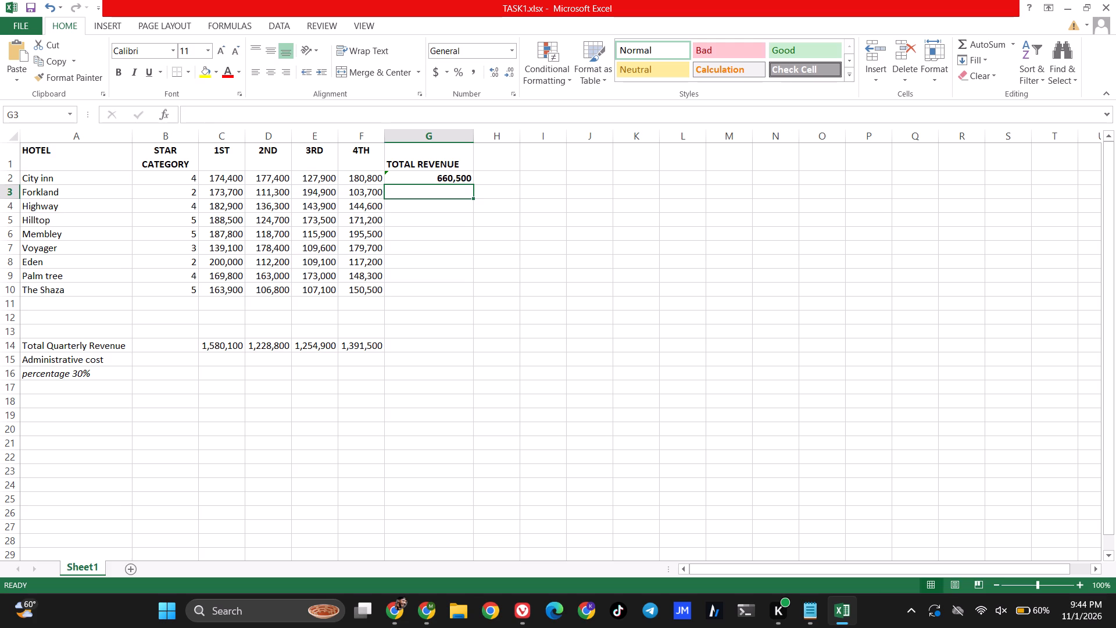
Fill the total revenue formula in G2 down to G10 for the other hotels.
left_click(463, 178)
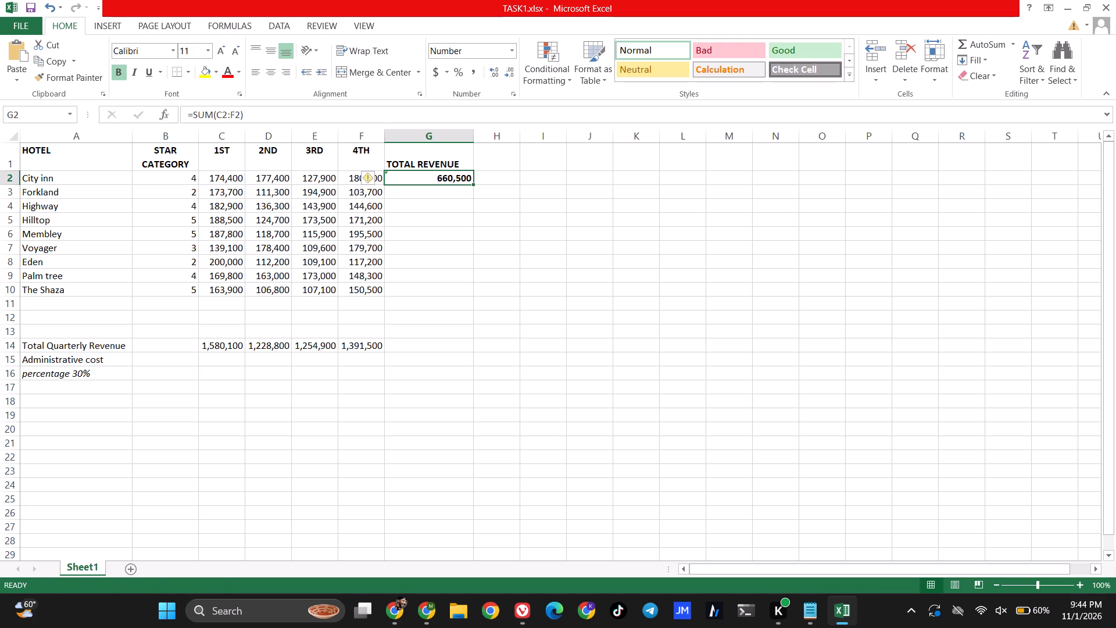
left_click_drag(473, 184, 467, 297)
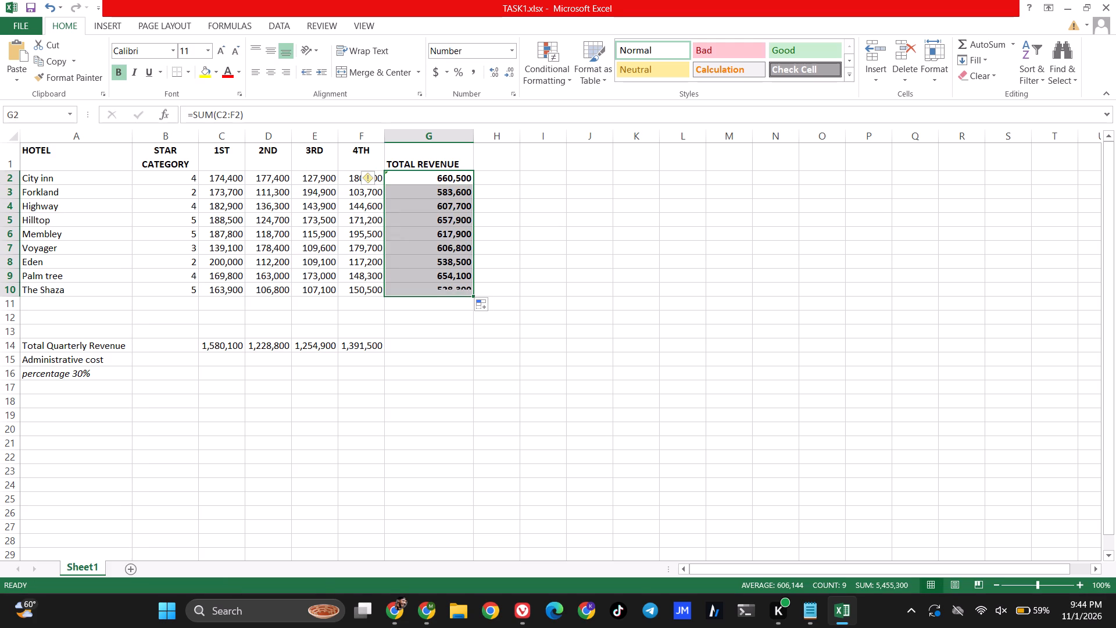
left_click(543, 248)
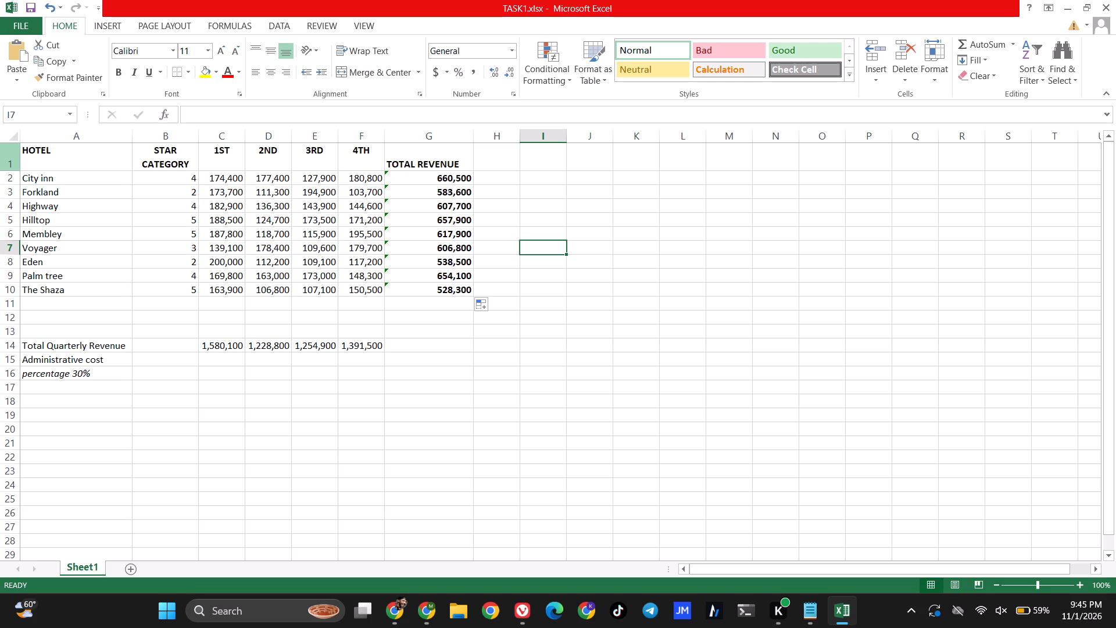
Insert two blank rows above the table's header row.
left_click(11, 162)
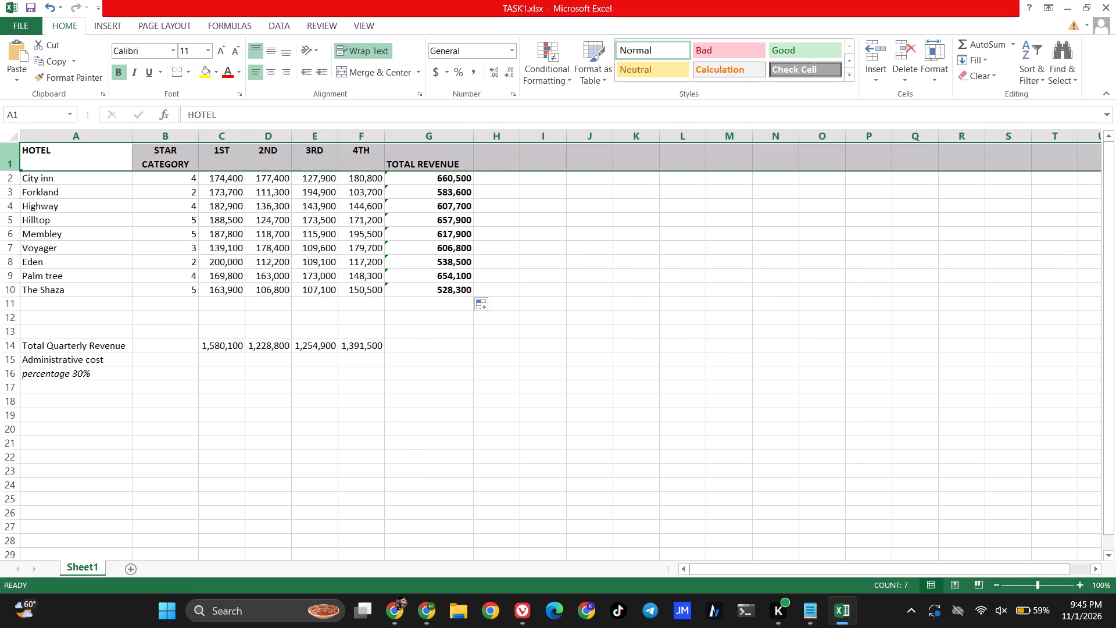
right_click(11, 162)
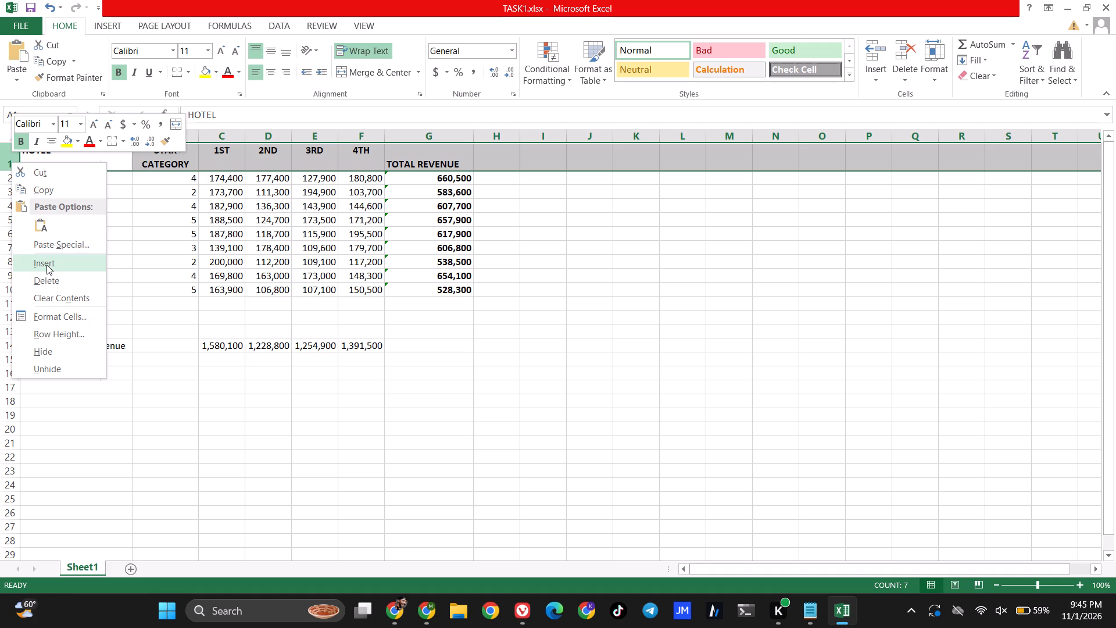
left_click(3, 161)
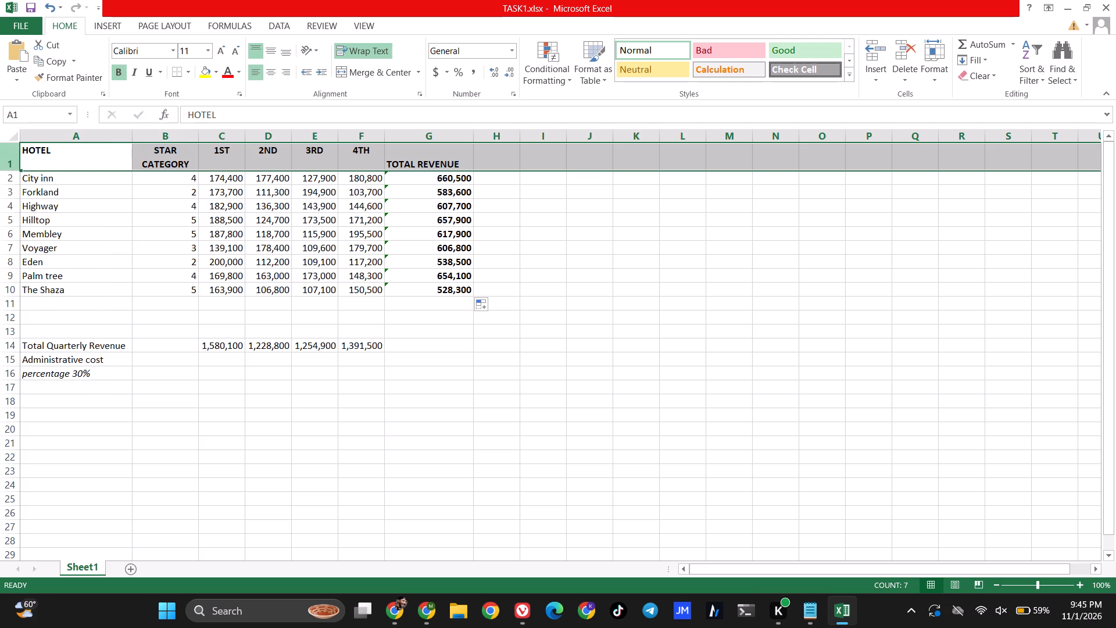
right_click(5, 163)
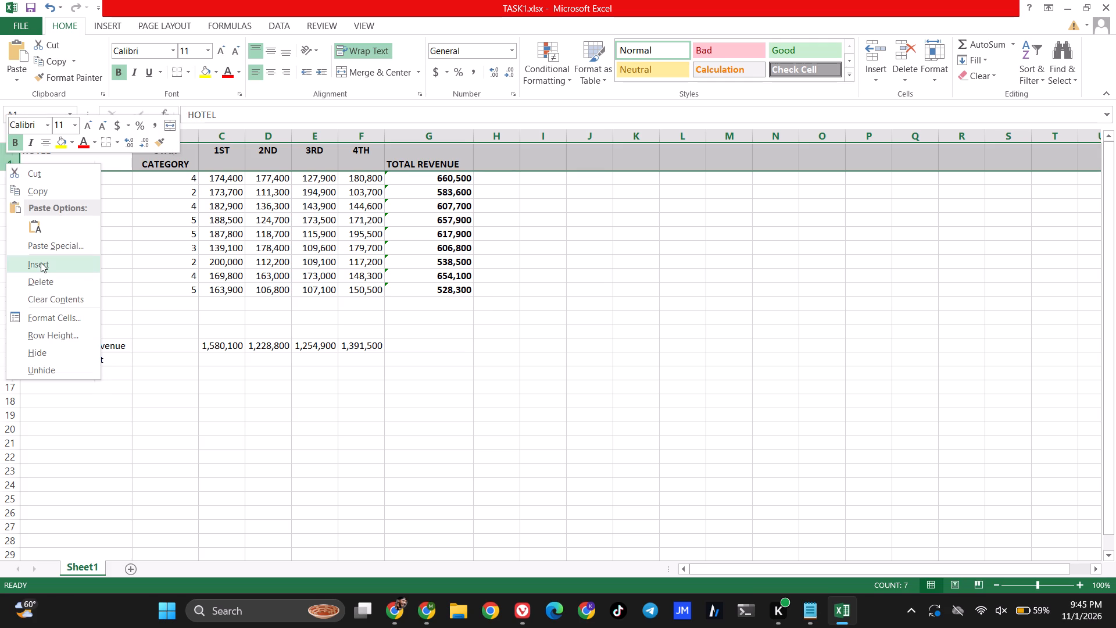
left_click(41, 262)
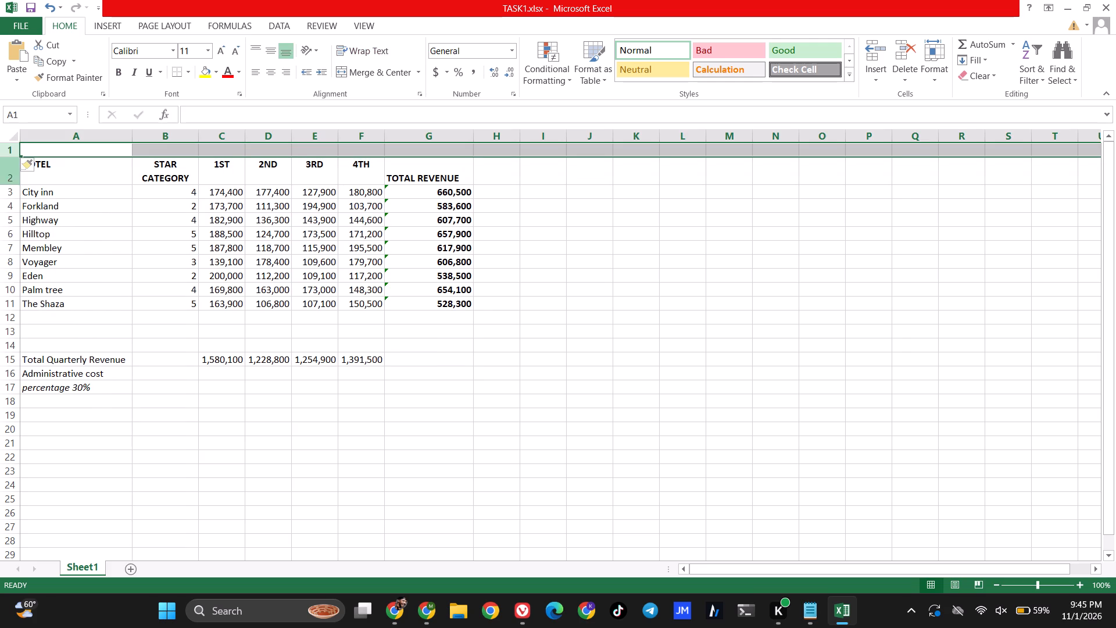
right_click(6, 151)
left_click(33, 254)
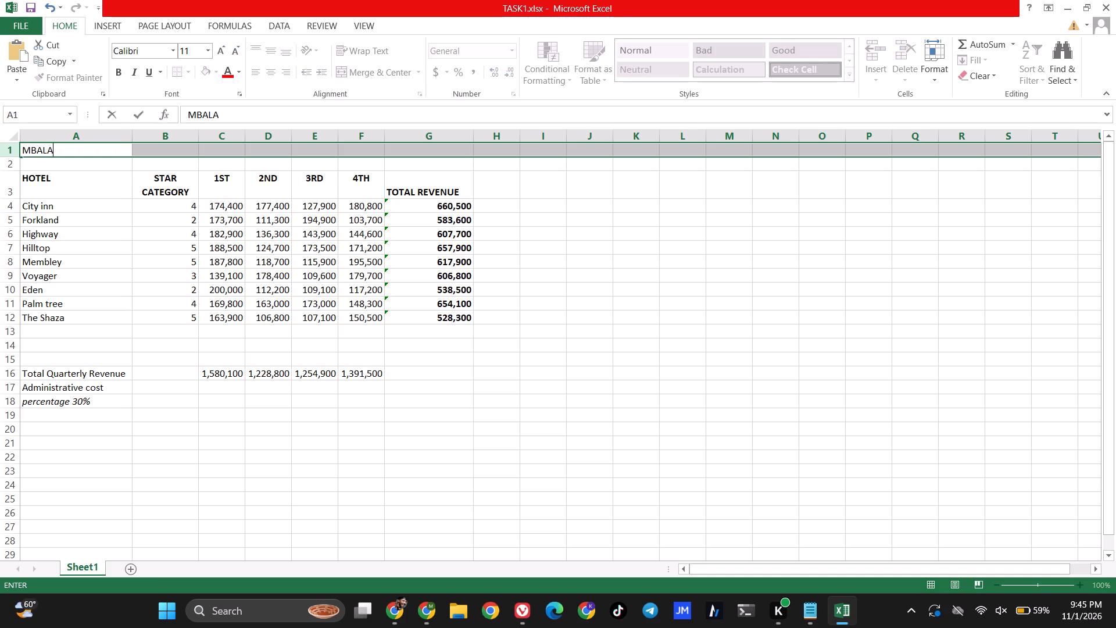
Enter the title MBALAMBALA GROUP HOTELS in cell A1.
type("MBALA")
key("space")
type("GROUP")
key("space")
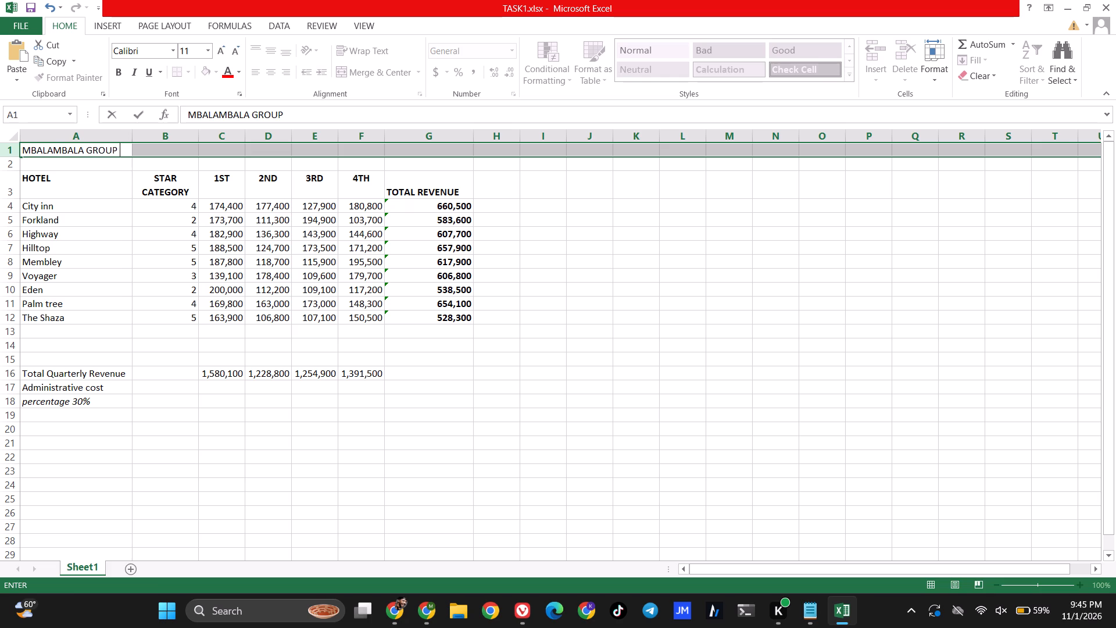
type("HOTELS")
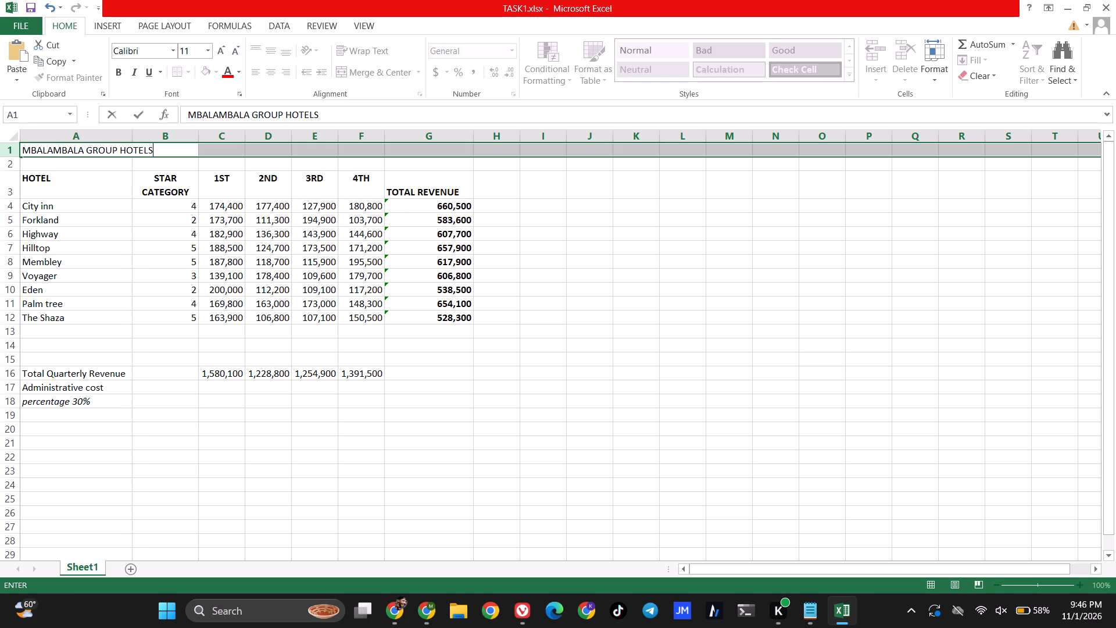
left_click(55, 152)
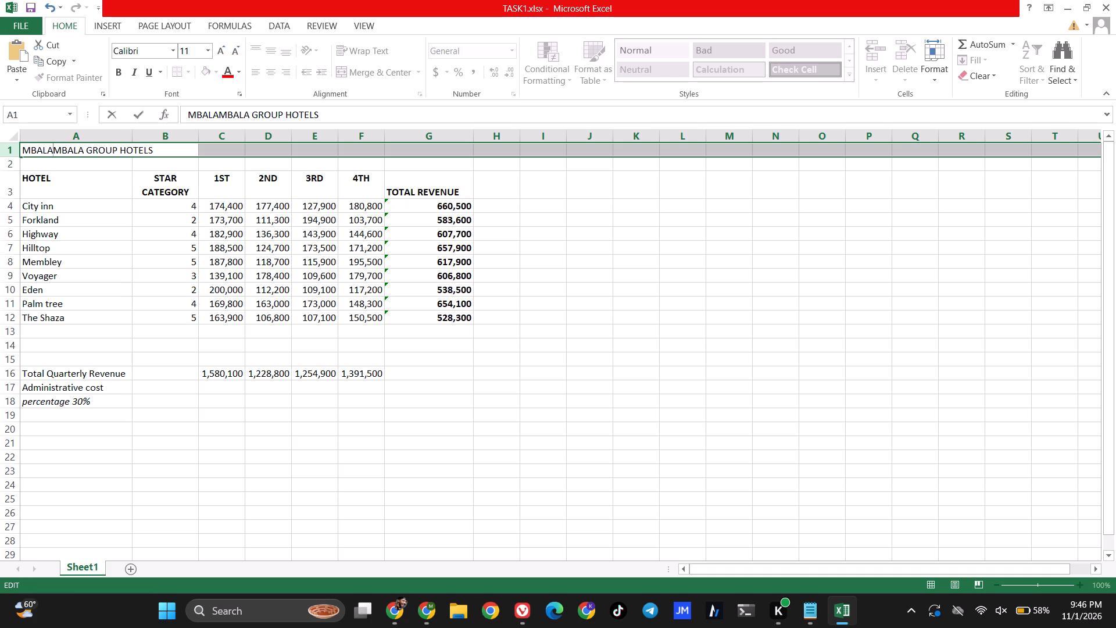
left_click(144, 149)
left_click(28, 169)
Merge and center the title across A1 to G1.
left_click_drag(47, 148, 434, 154)
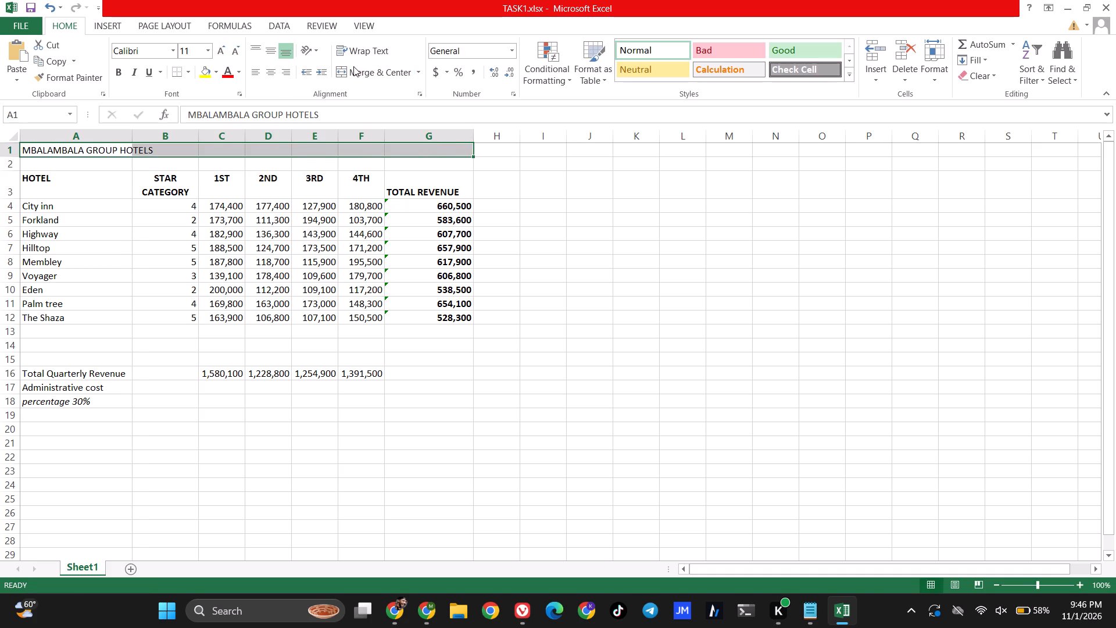
left_click(354, 67)
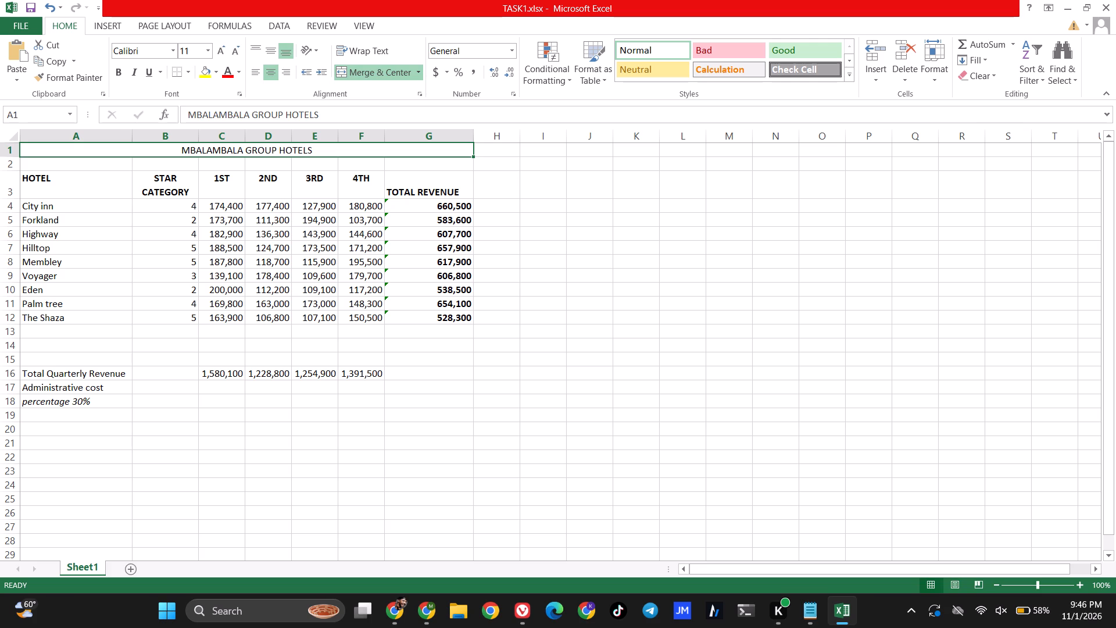
Format the merged title in font size 15 and bold.
left_click(206, 52)
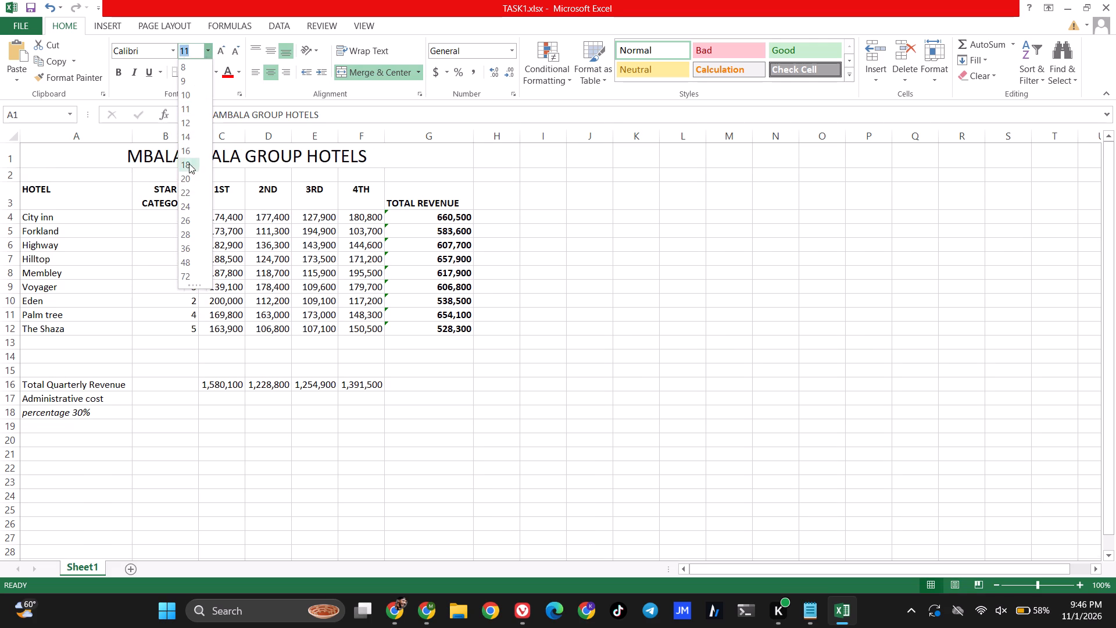
left_click(189, 52)
key("BackSpace")
key("5")
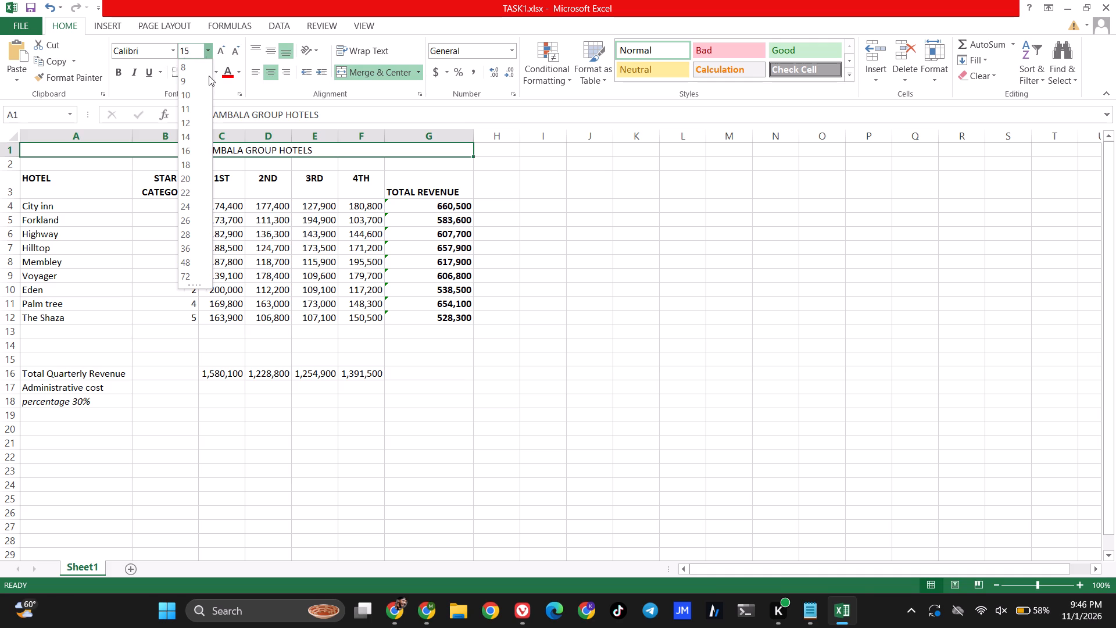
left_click(117, 70)
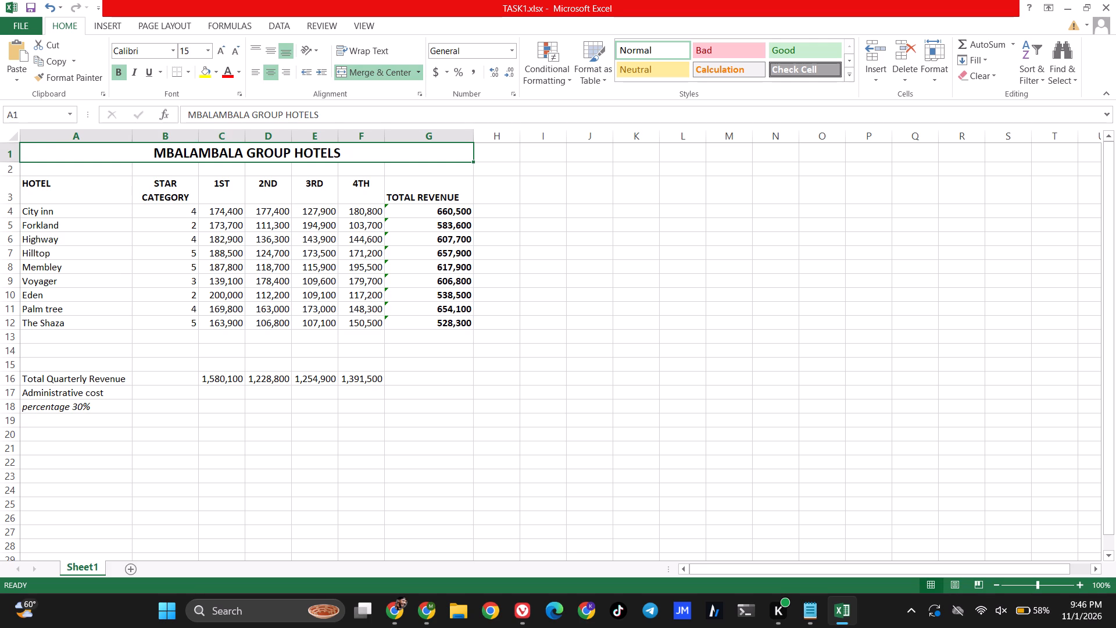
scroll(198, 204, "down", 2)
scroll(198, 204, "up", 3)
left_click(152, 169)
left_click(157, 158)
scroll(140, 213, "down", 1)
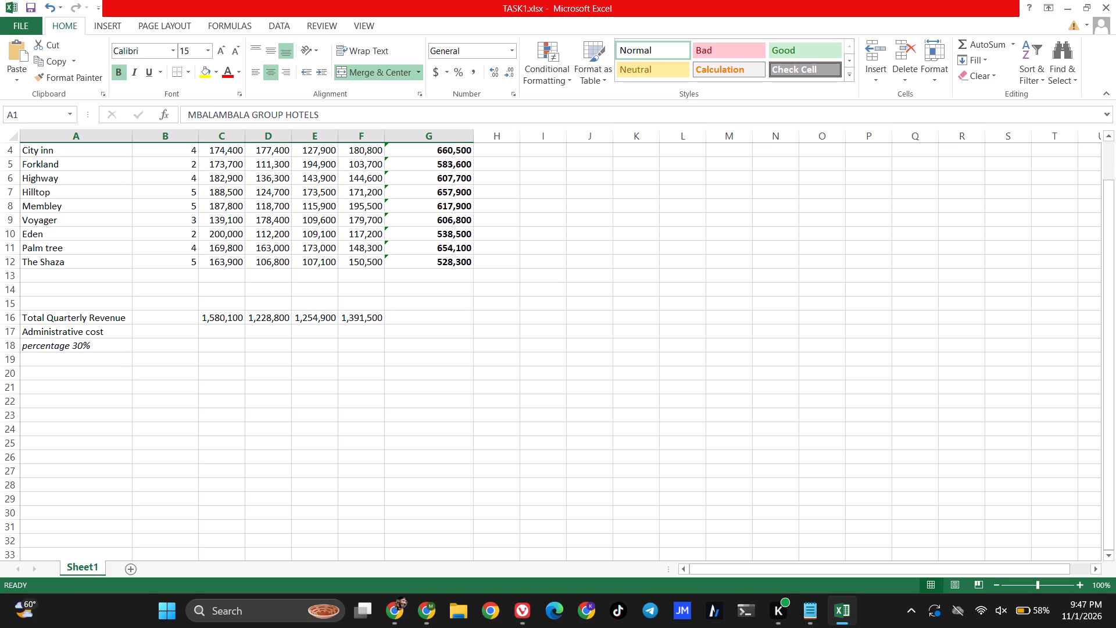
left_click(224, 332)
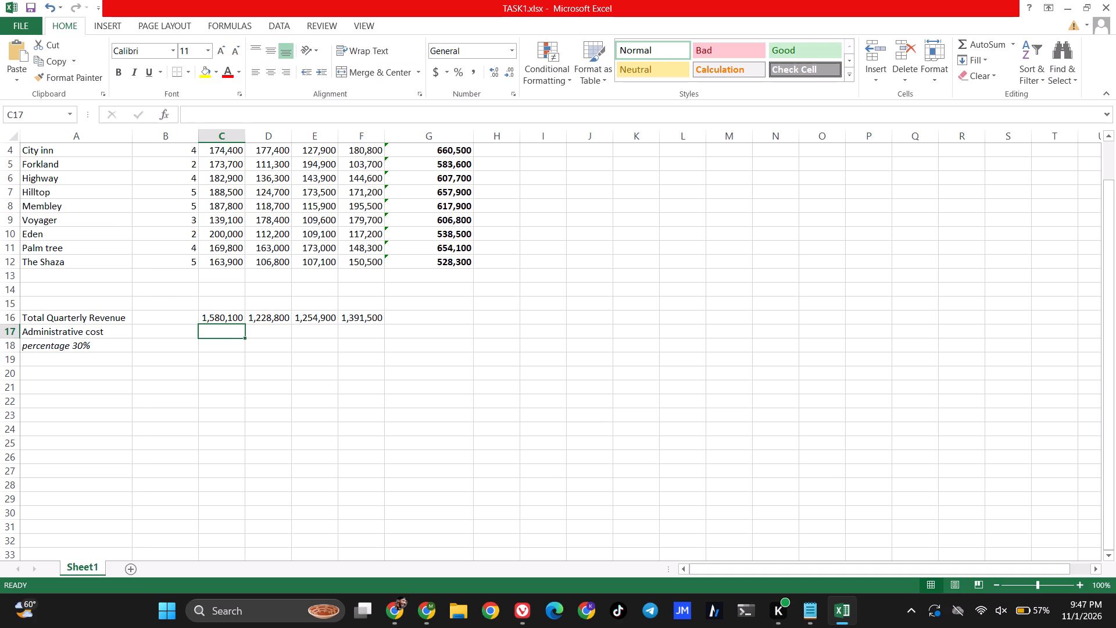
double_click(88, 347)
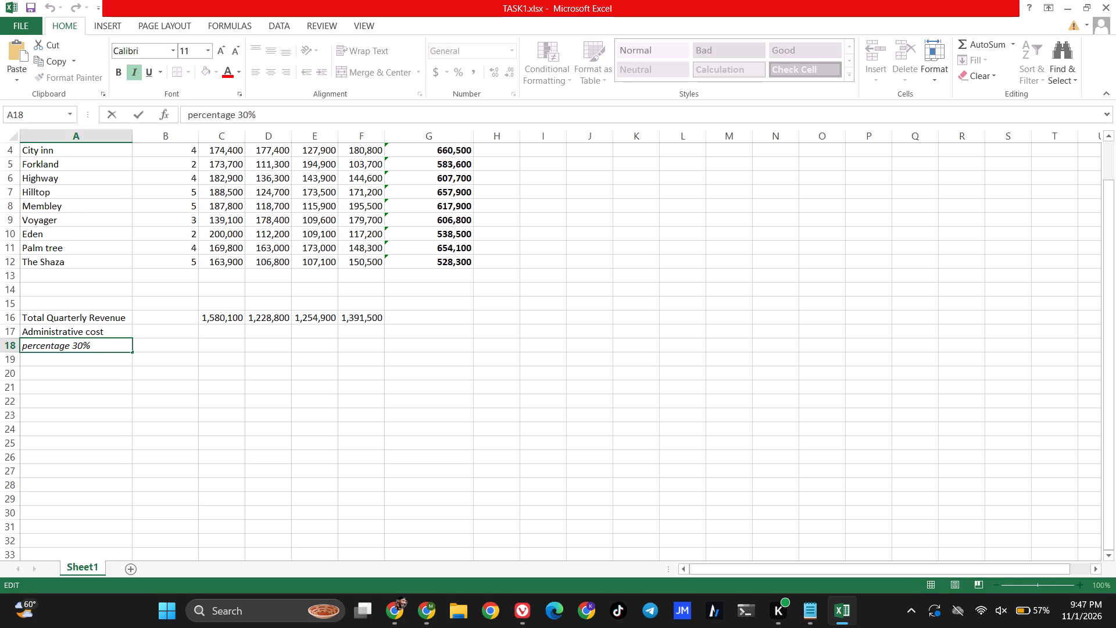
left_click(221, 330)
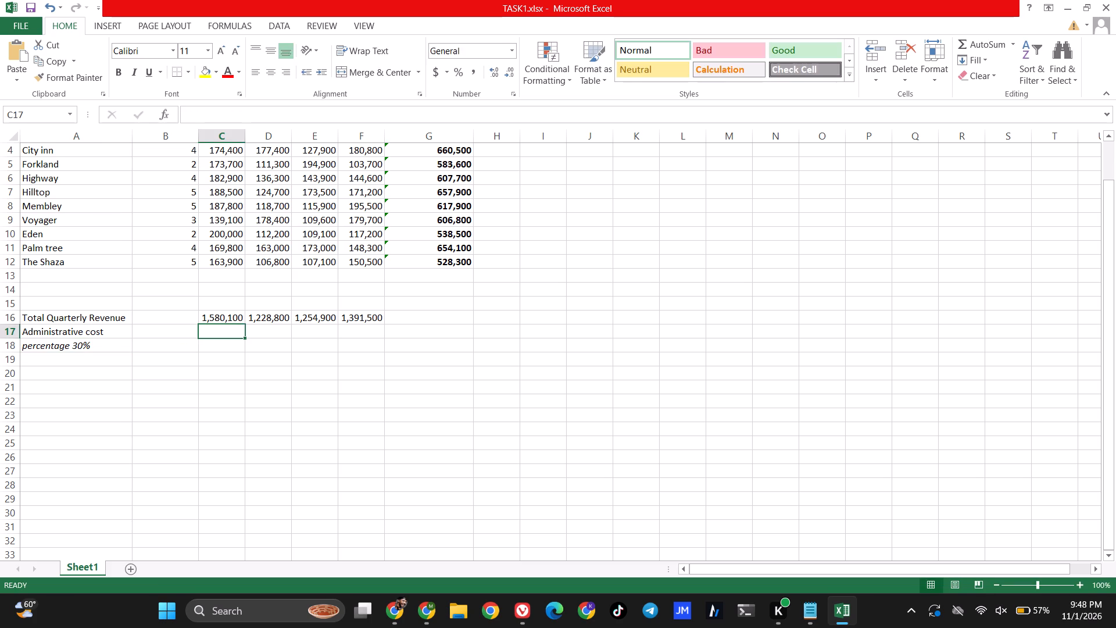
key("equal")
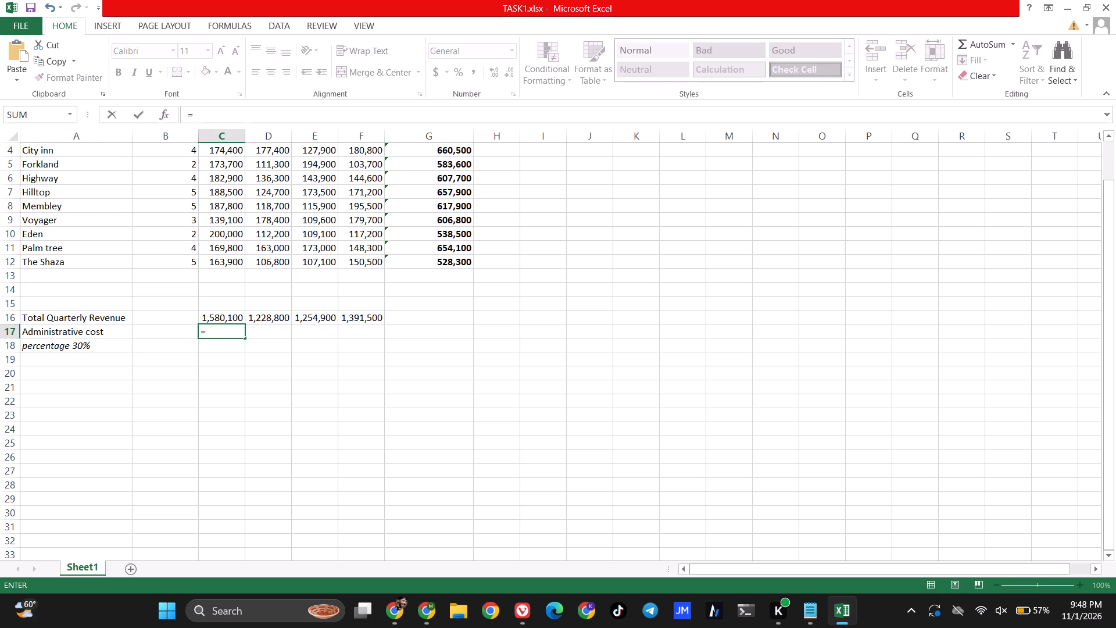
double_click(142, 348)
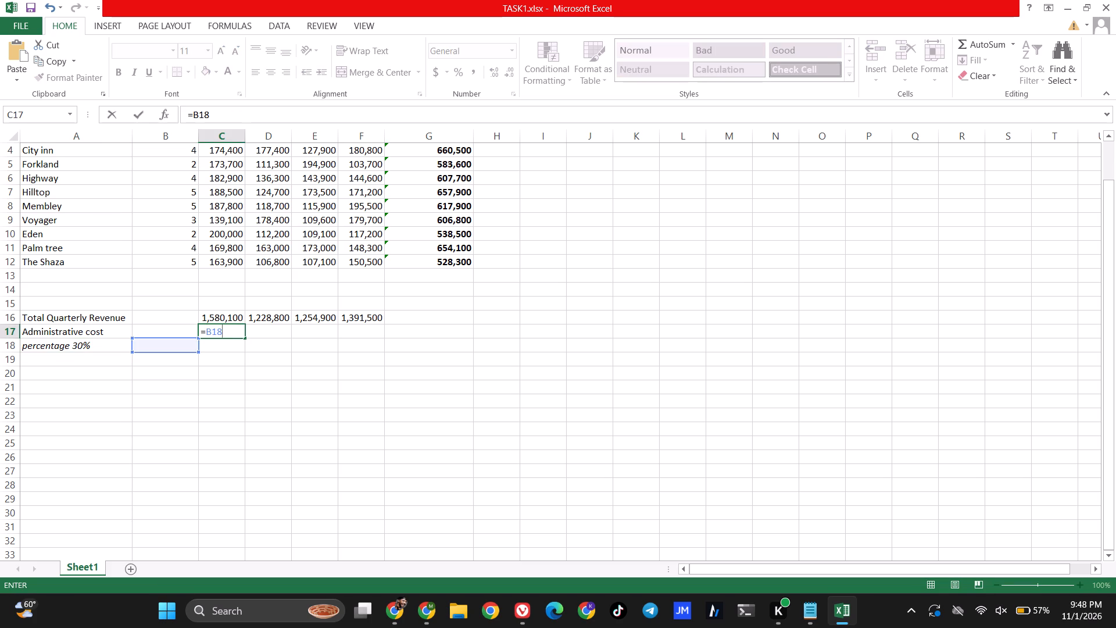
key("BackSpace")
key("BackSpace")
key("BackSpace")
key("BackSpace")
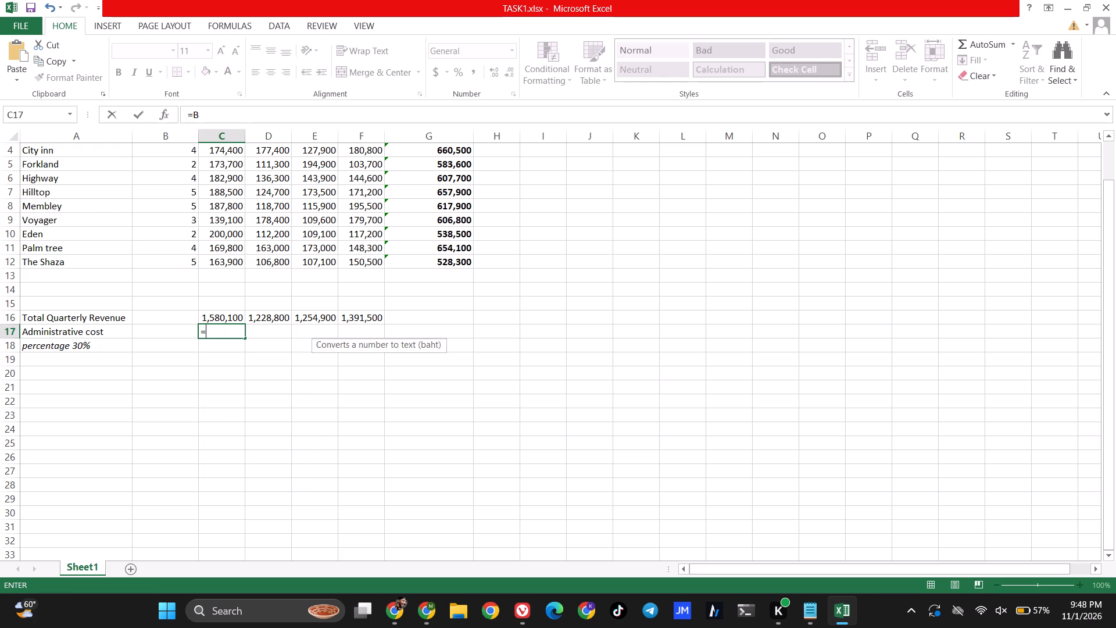
Enter 30% in B18 beside the administrative cost percentage label.
double_click(178, 348)
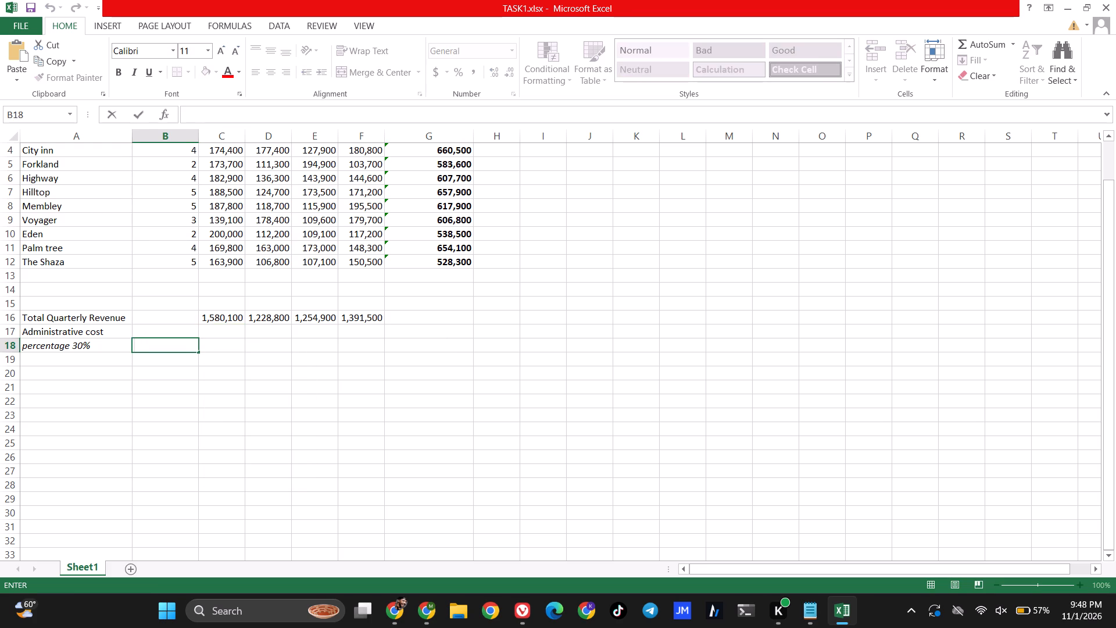
type("30")
key("shift+percent")
Enter the formula =B18*C16 in C17 to calculate the first quarter's administrative cost.
left_click(218, 336)
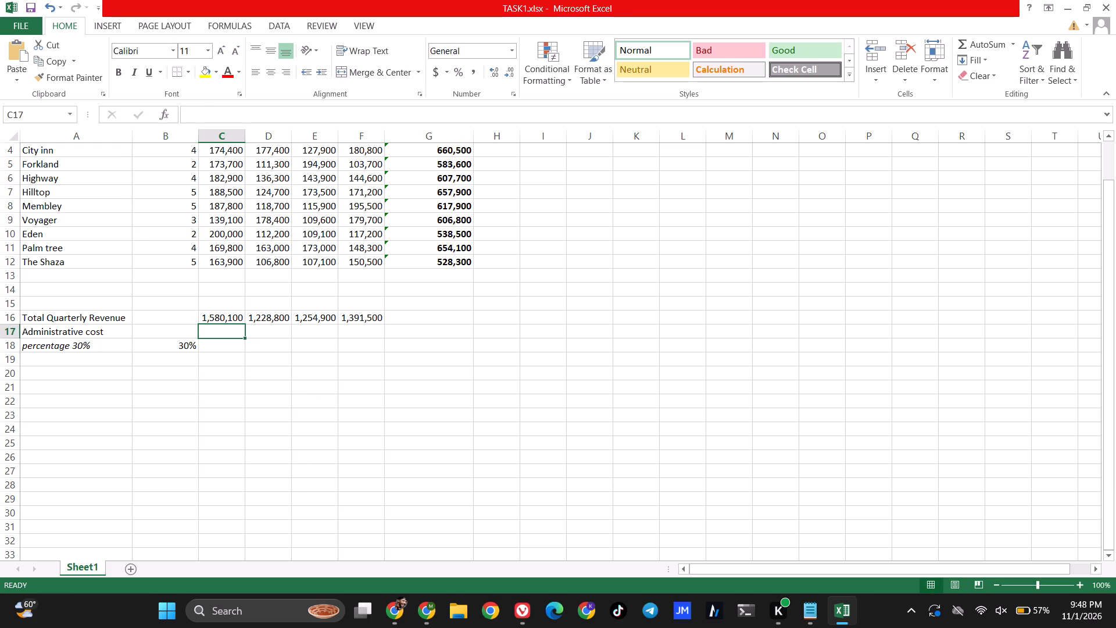
key("equal")
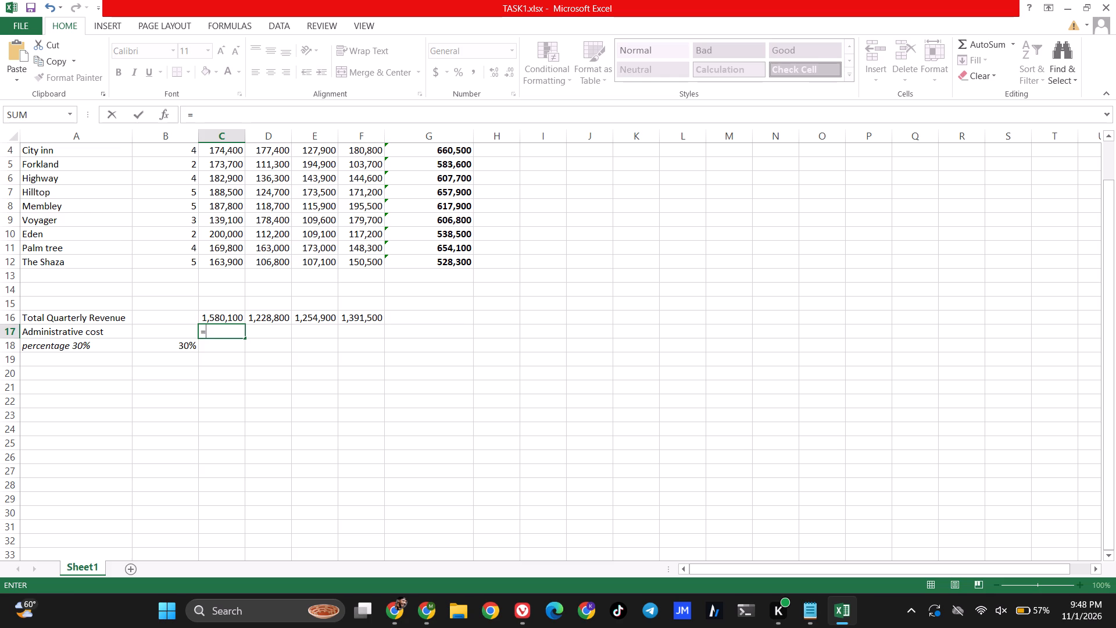
left_click(188, 350)
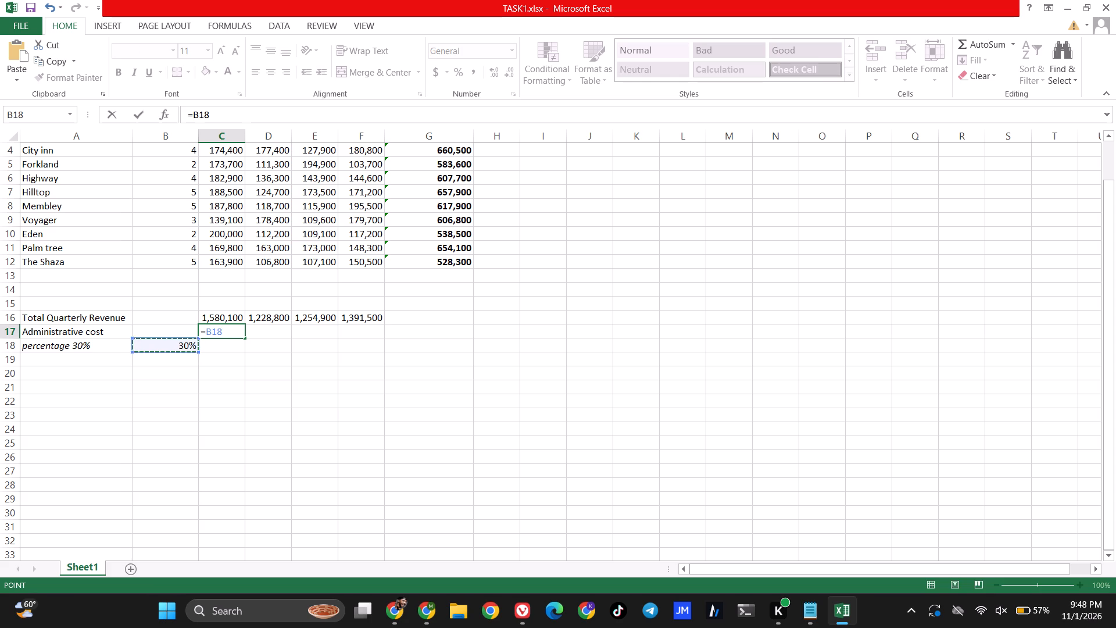
key("8")
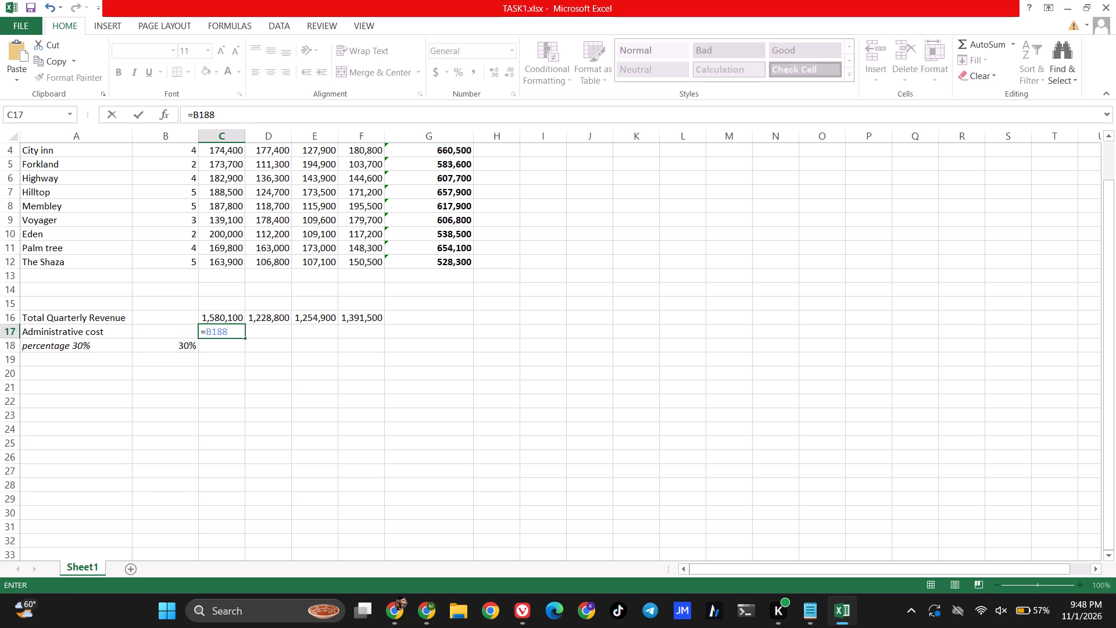
key("BackSpace")
key("shift+asterisk")
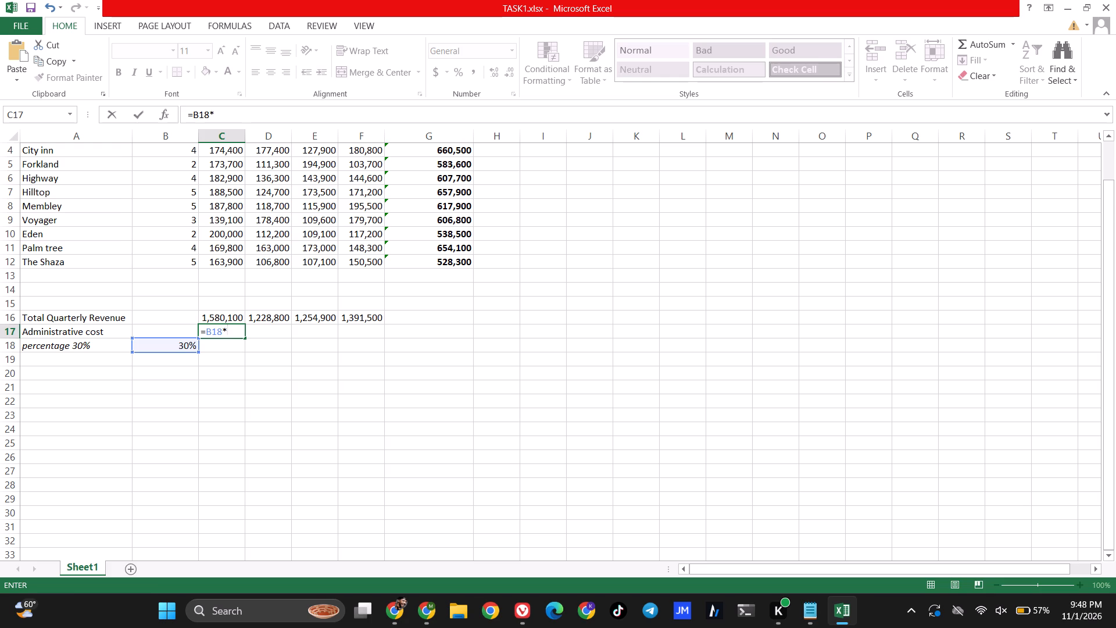
left_click(237, 318)
key("Return")
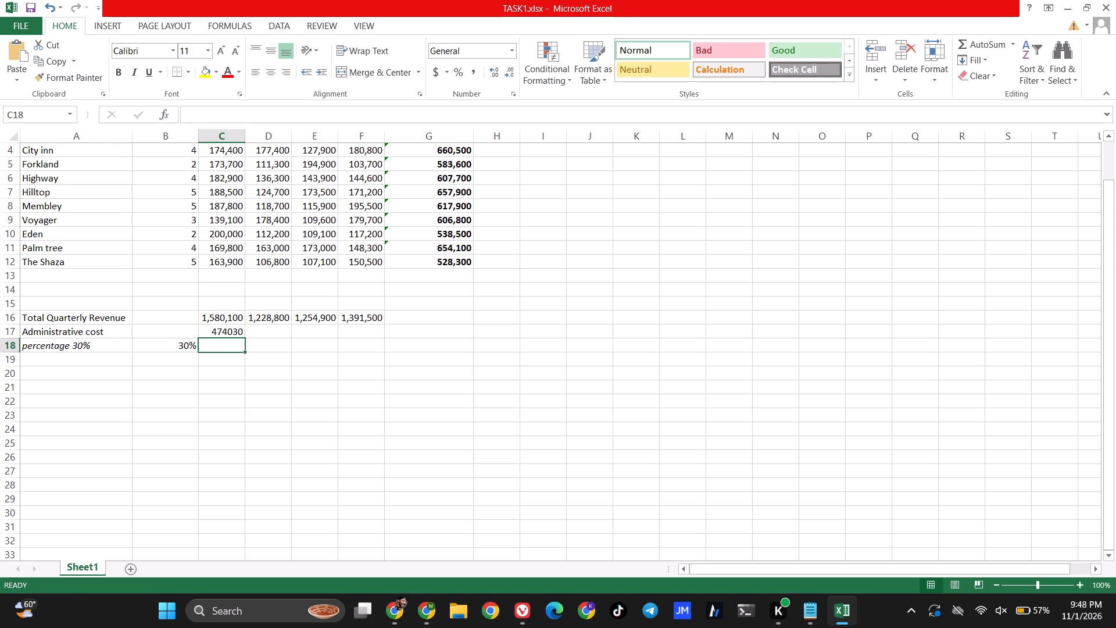
Fill the administrative cost formula in C17 across to F17 for the remaining quarters.
left_click(238, 330)
left_click_drag(245, 338, 269, 338)
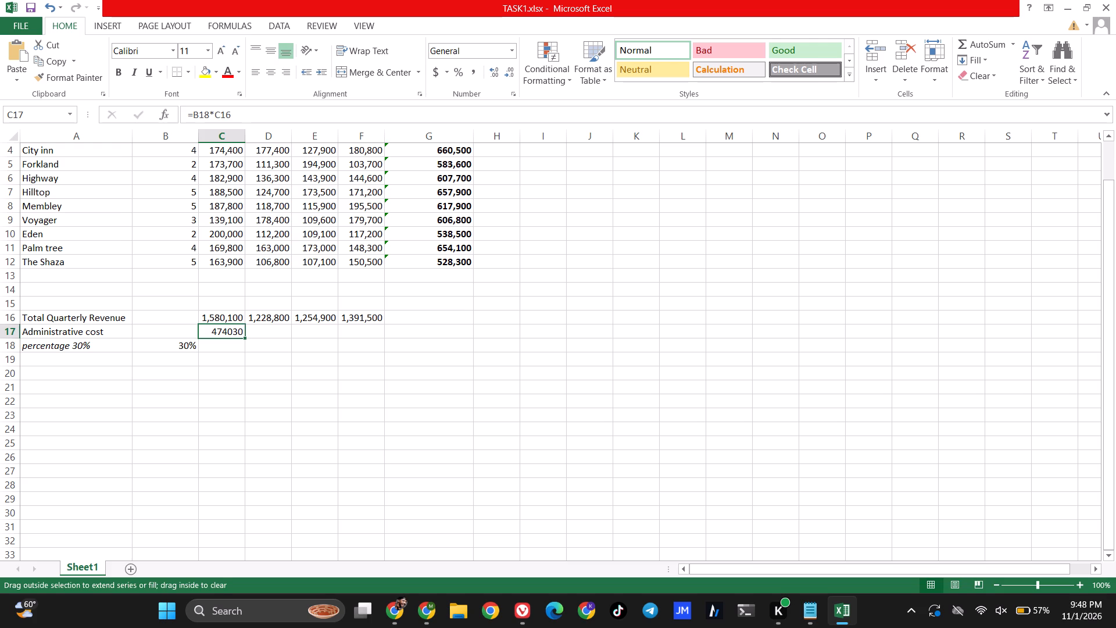
left_click_drag(269, 338, 375, 340)
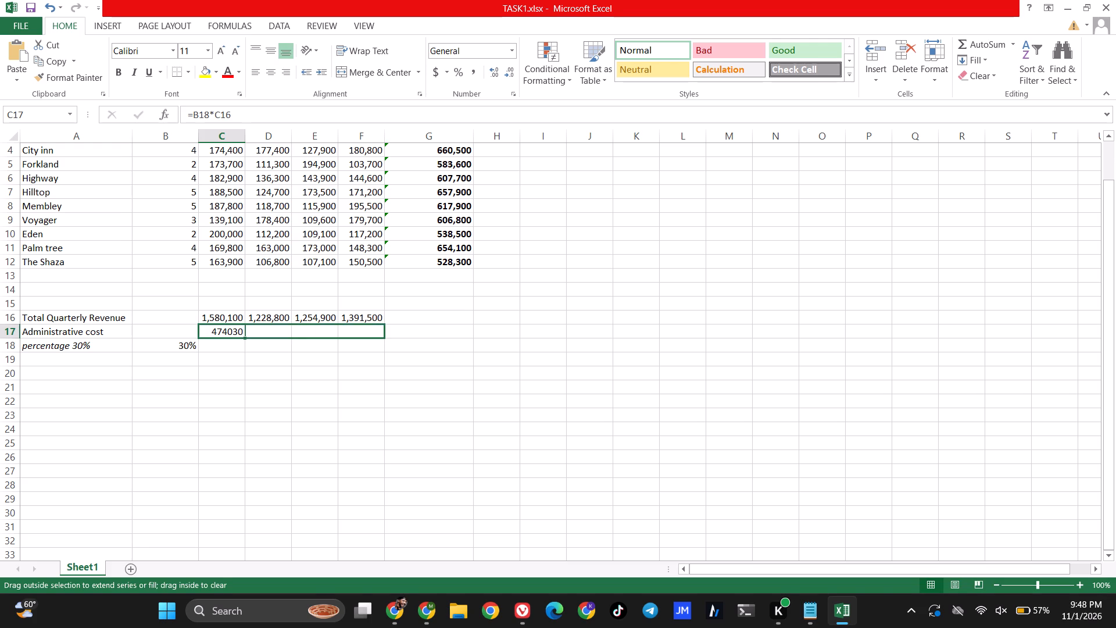
left_click_drag(375, 340, 376, 340)
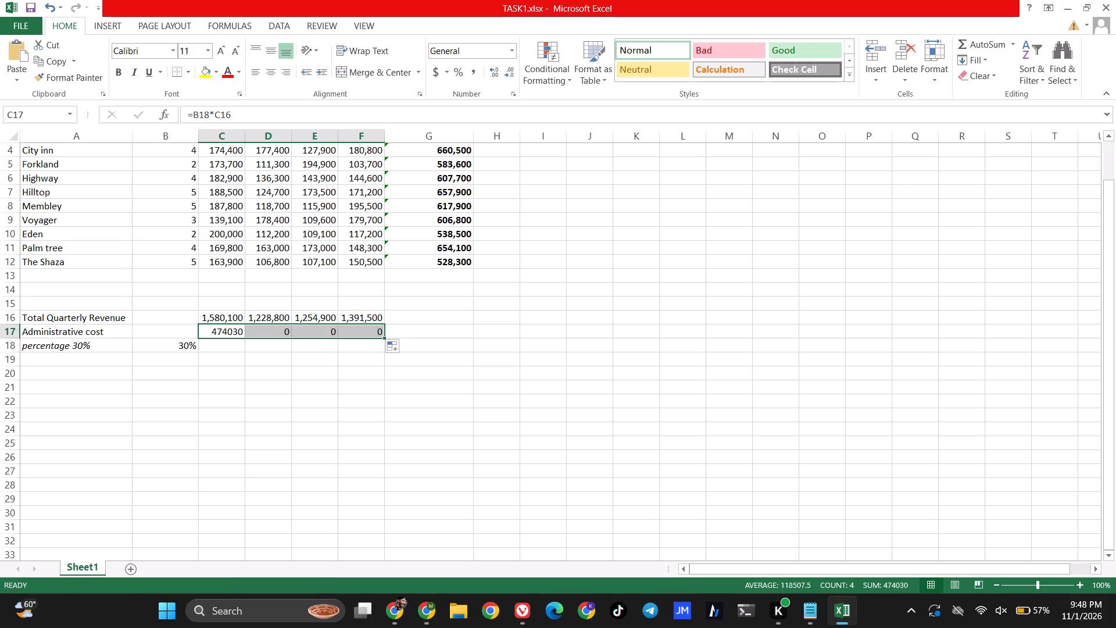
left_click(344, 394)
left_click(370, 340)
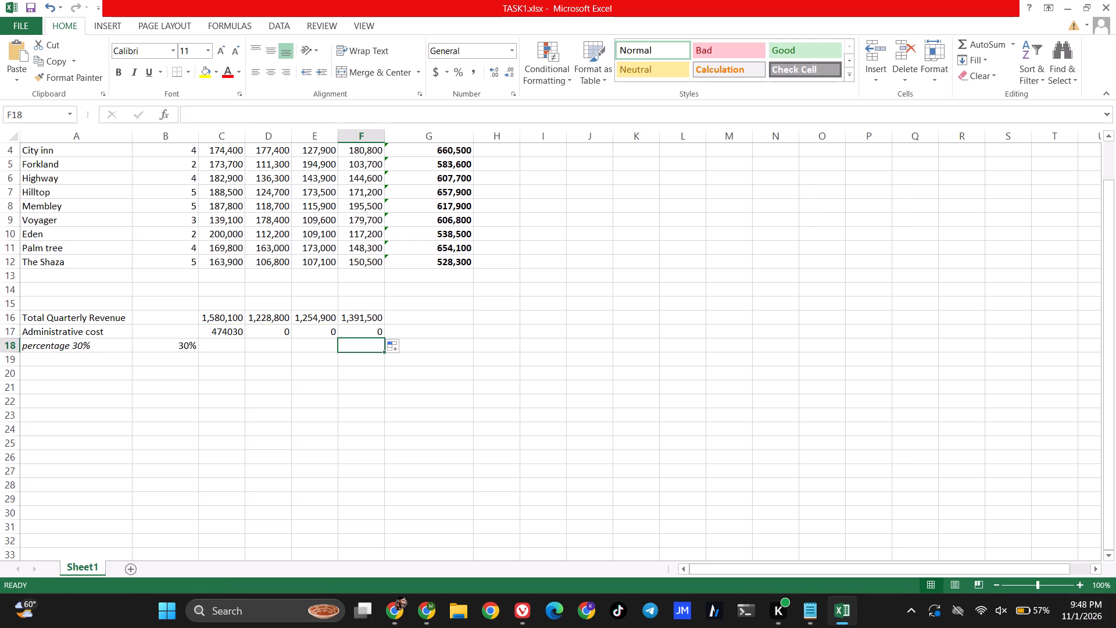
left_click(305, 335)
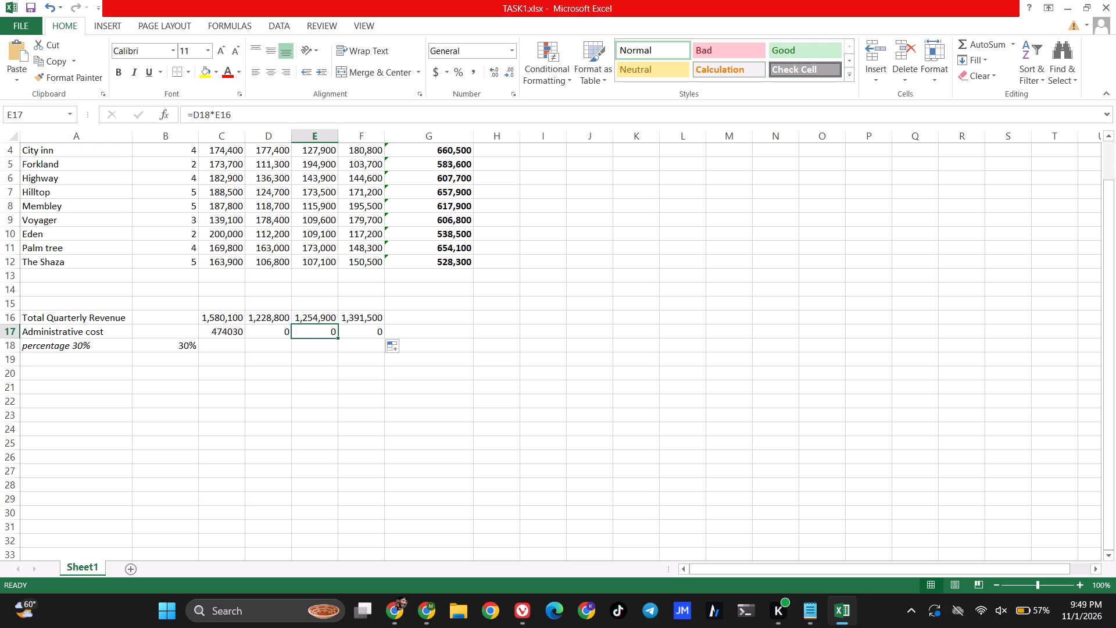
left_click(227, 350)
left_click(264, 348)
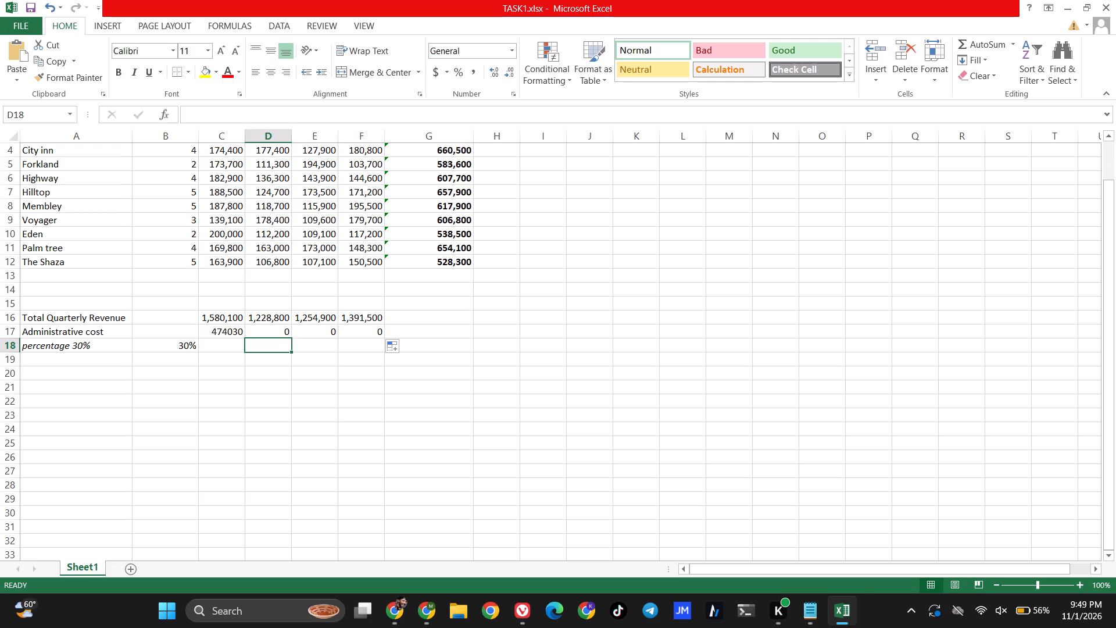
Make the B18 reference absolute in the administrative cost formula in C17, changing it to =$B$18*C16.
left_click(282, 333)
left_click(230, 330)
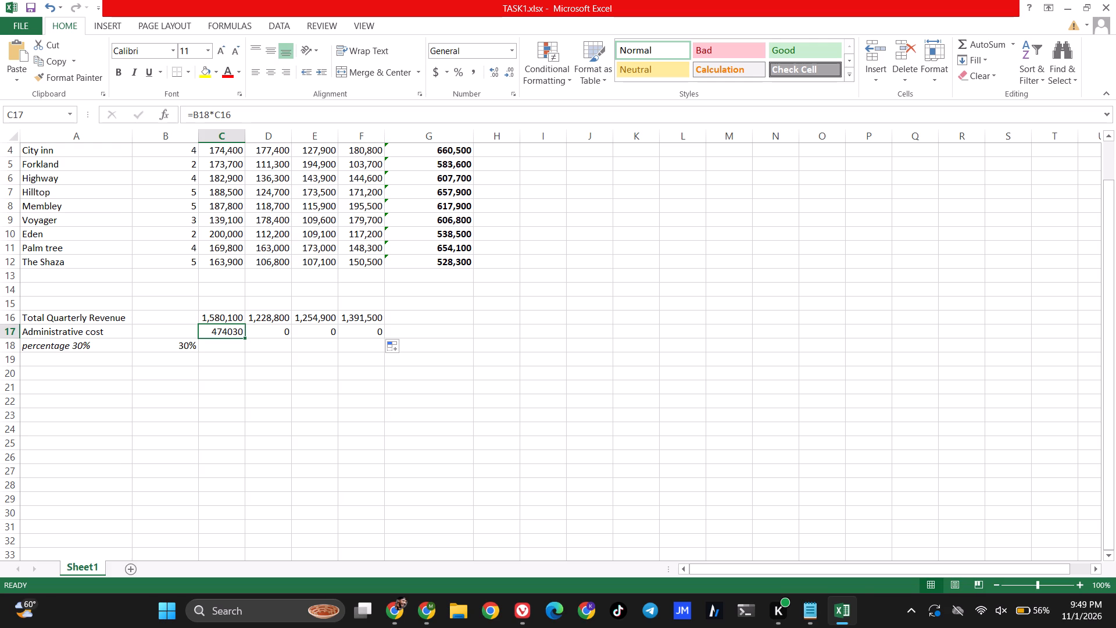
left_click(262, 337)
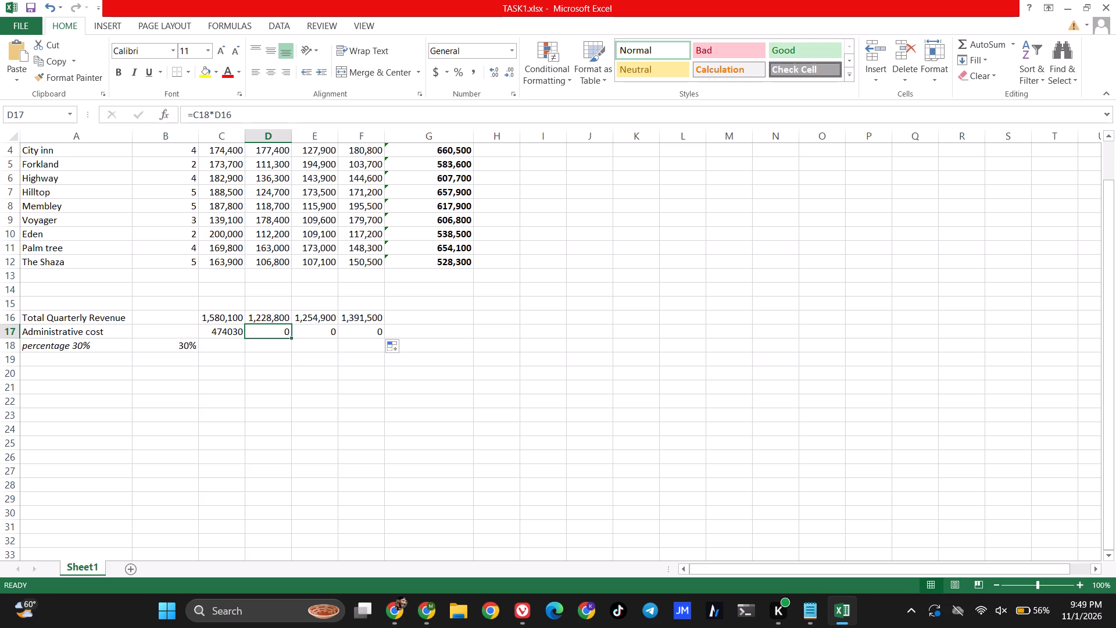
left_click(200, 116)
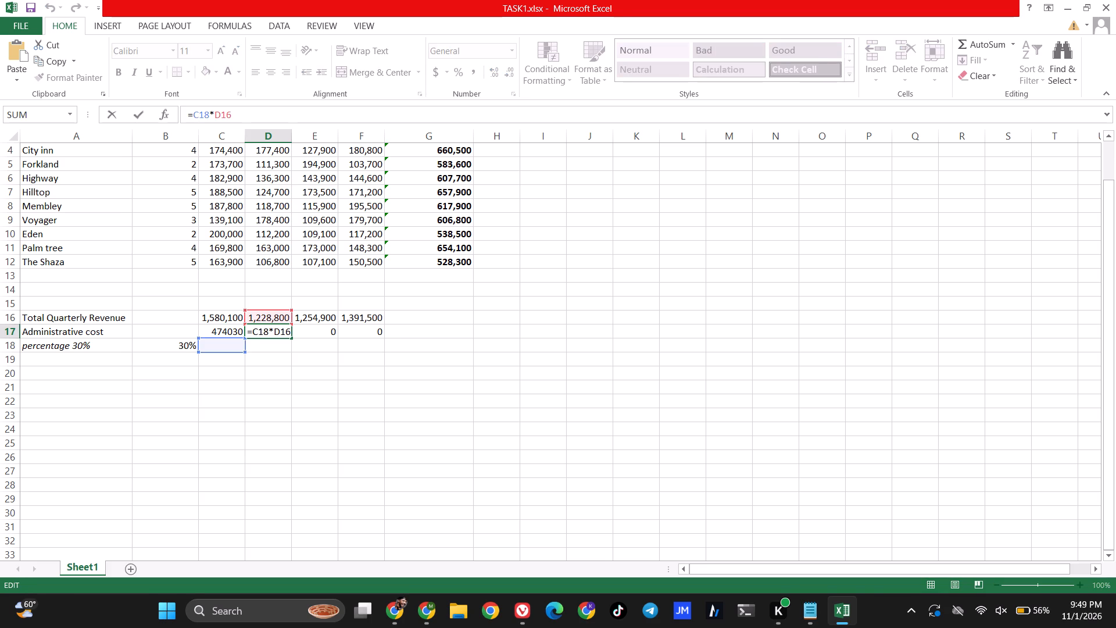
left_click(224, 329)
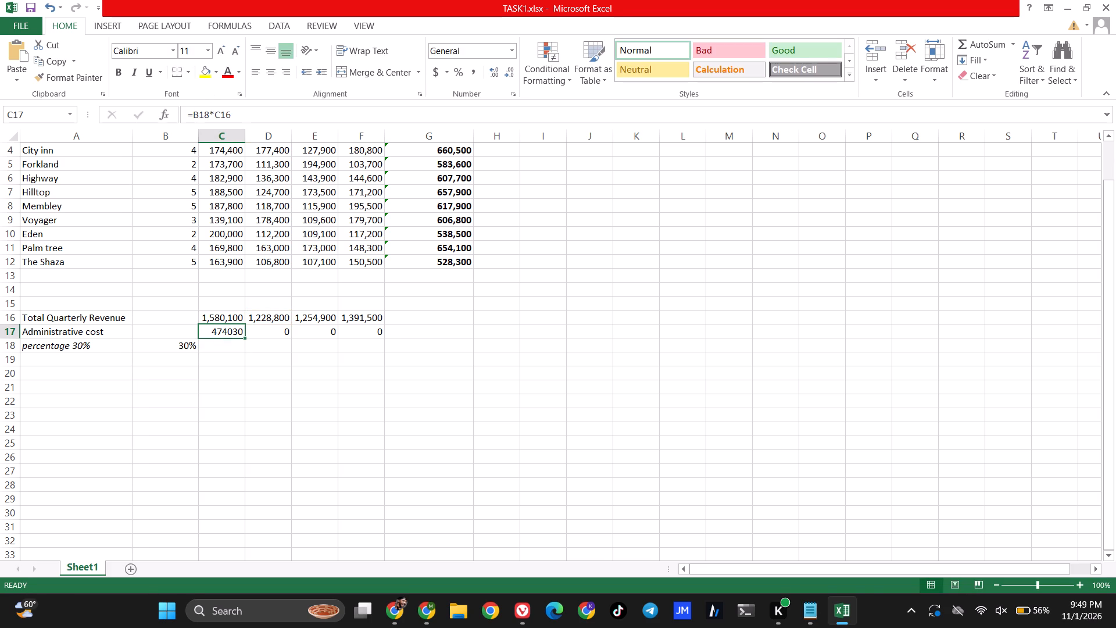
left_click(197, 112)
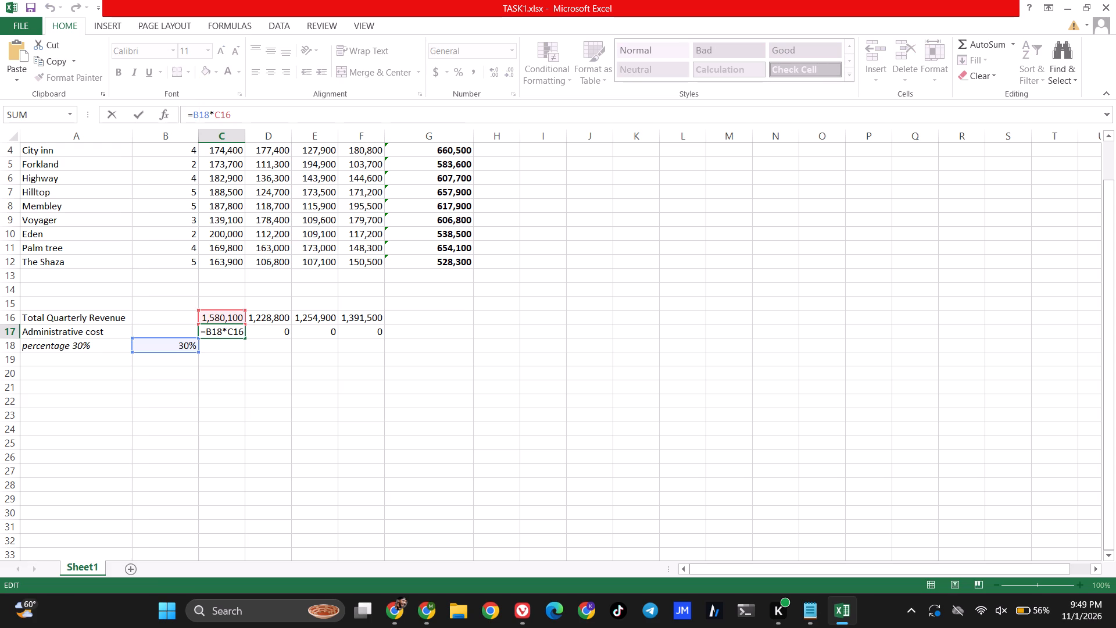
left_click(192, 113)
key("shift+dollar")
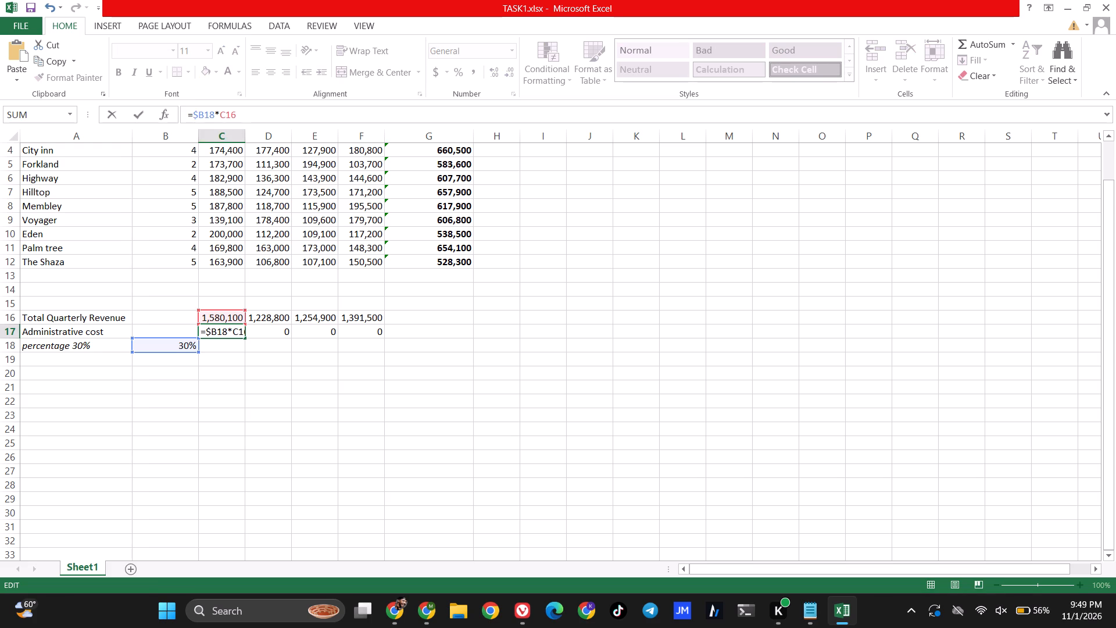
left_click(204, 113)
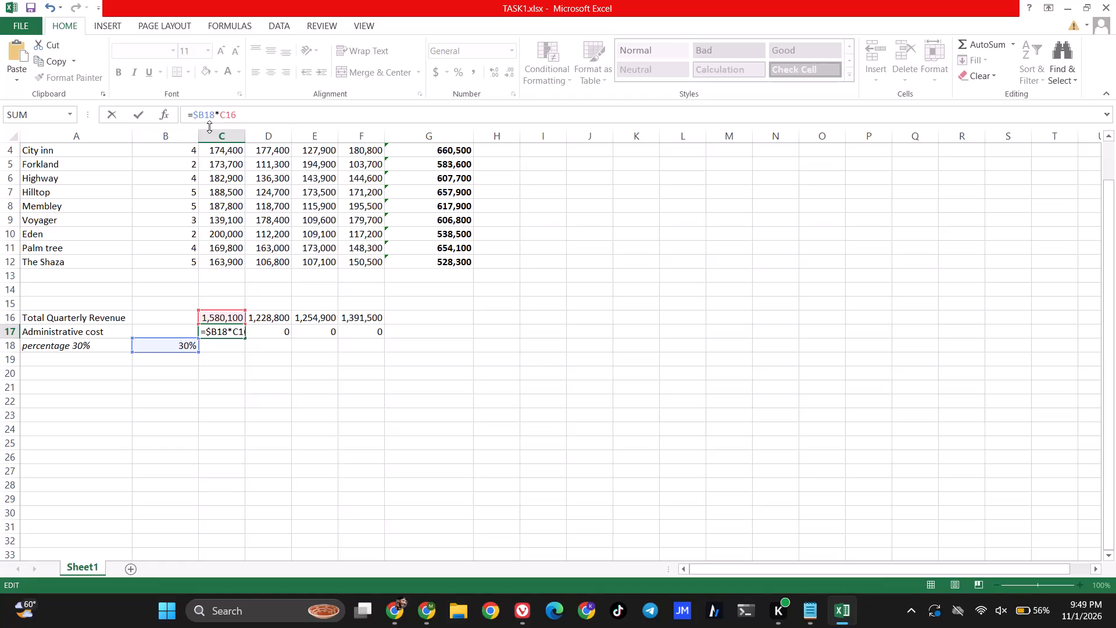
key("shift+dollar")
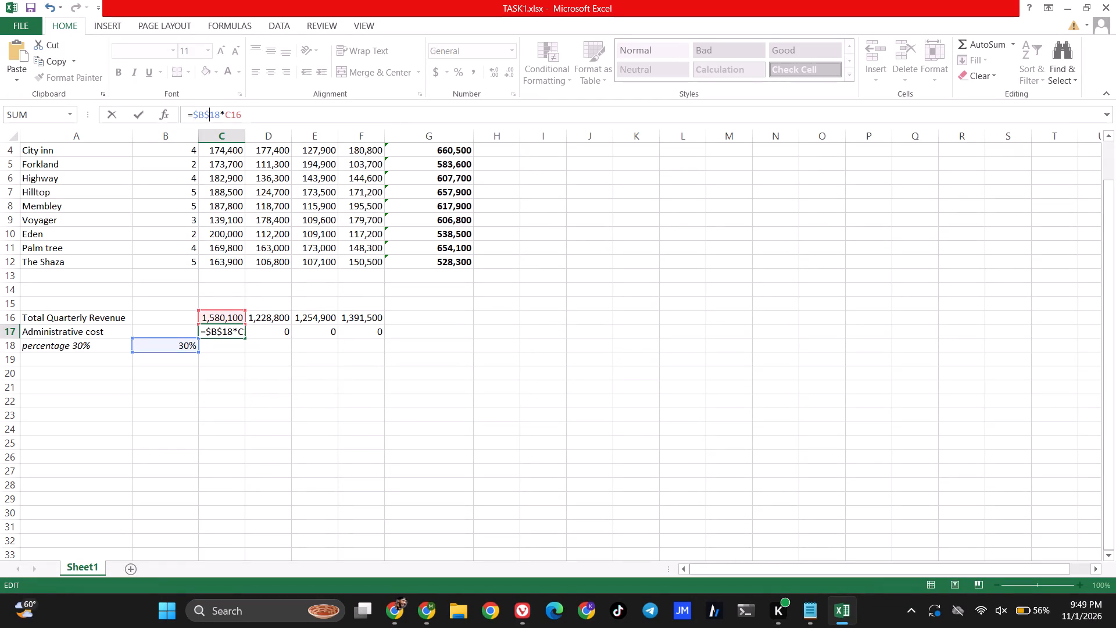
left_click(251, 335)
Fill the corrected administrative cost formula from C17 across to F17 and check the copied formula in D17.
left_click(236, 334)
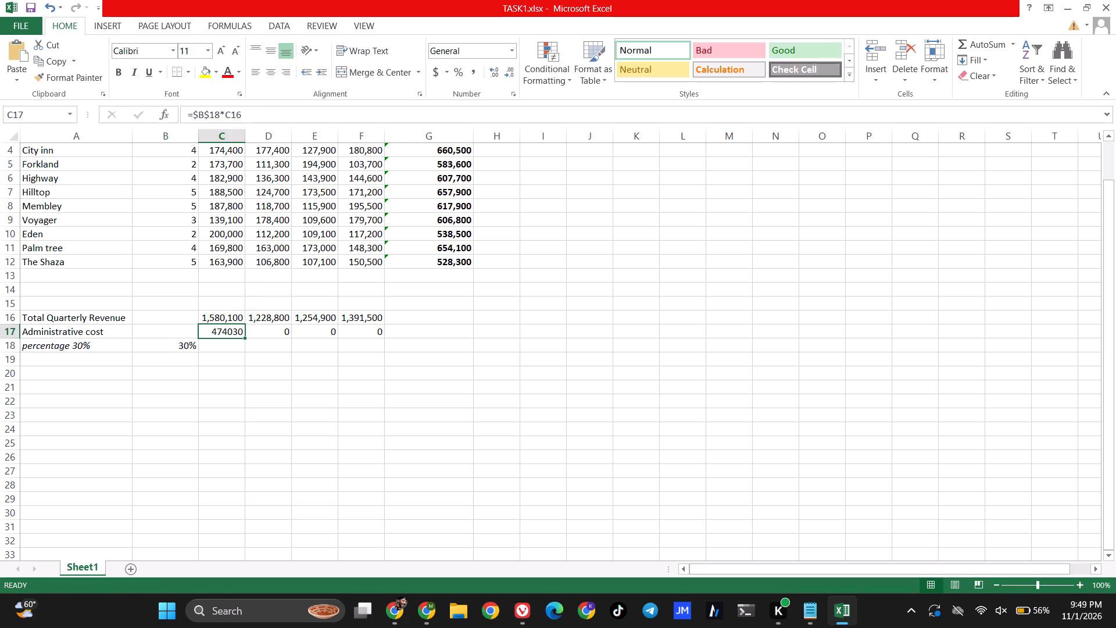
left_click_drag(244, 337, 373, 339)
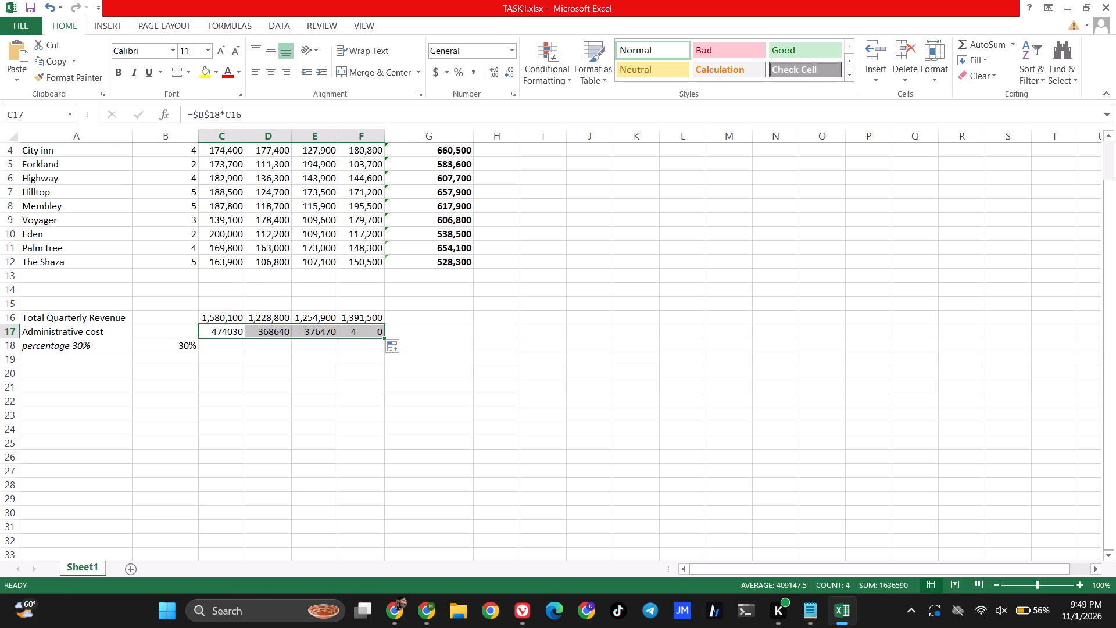
left_click(228, 347)
left_click(281, 346)
left_click(267, 332)
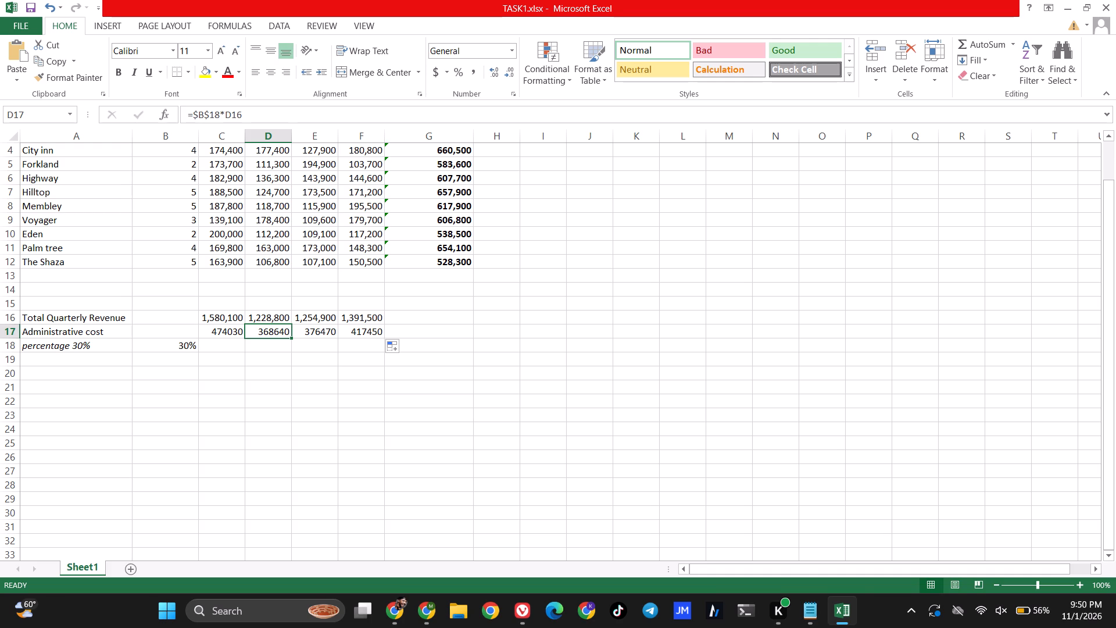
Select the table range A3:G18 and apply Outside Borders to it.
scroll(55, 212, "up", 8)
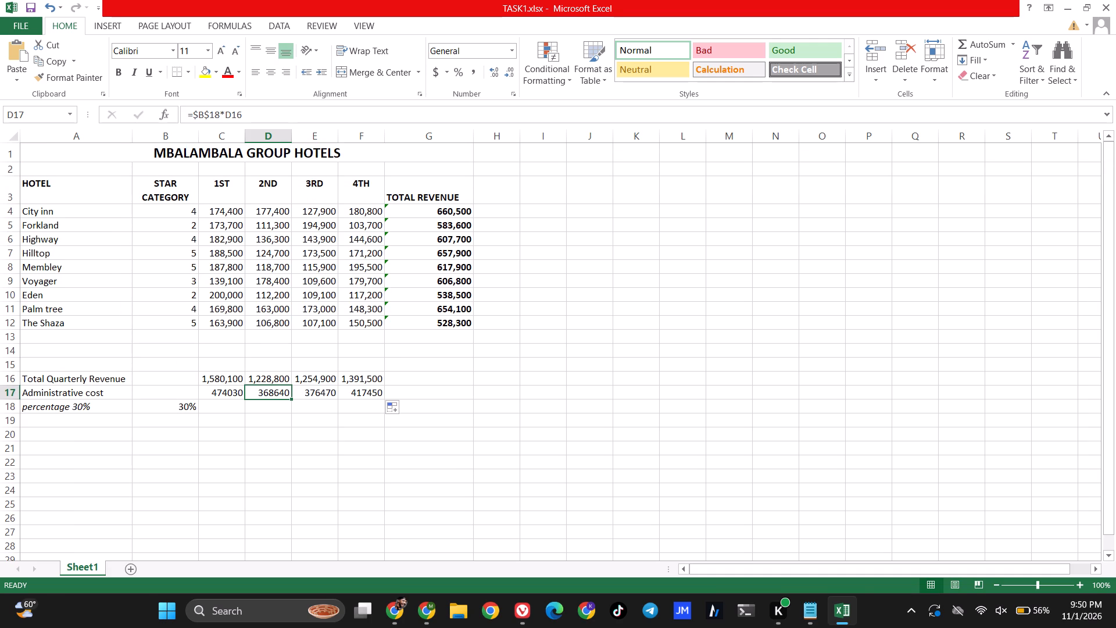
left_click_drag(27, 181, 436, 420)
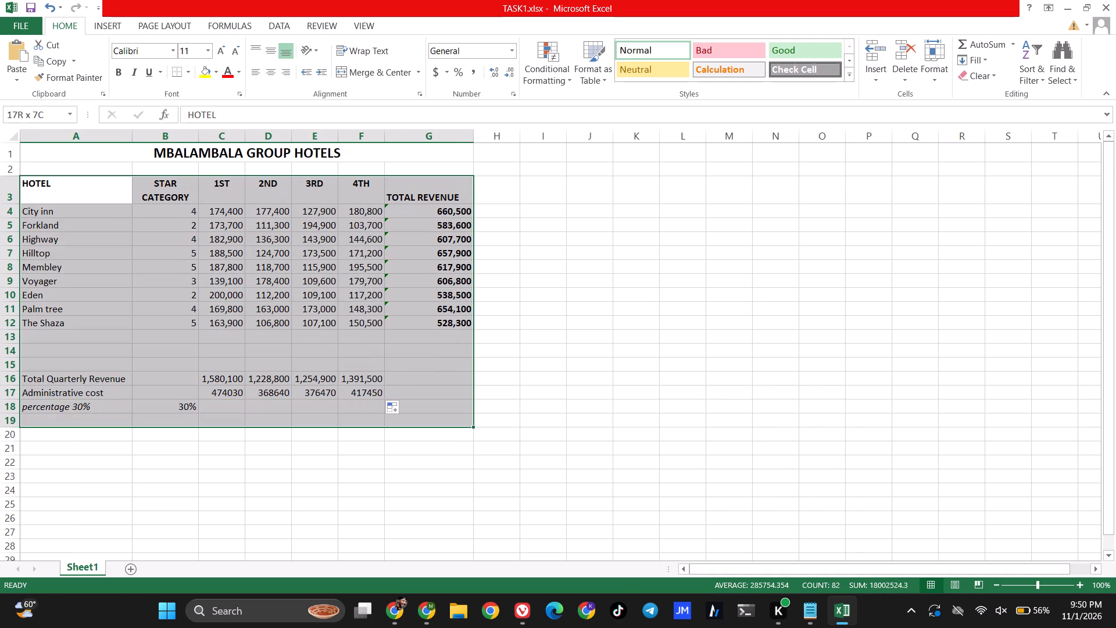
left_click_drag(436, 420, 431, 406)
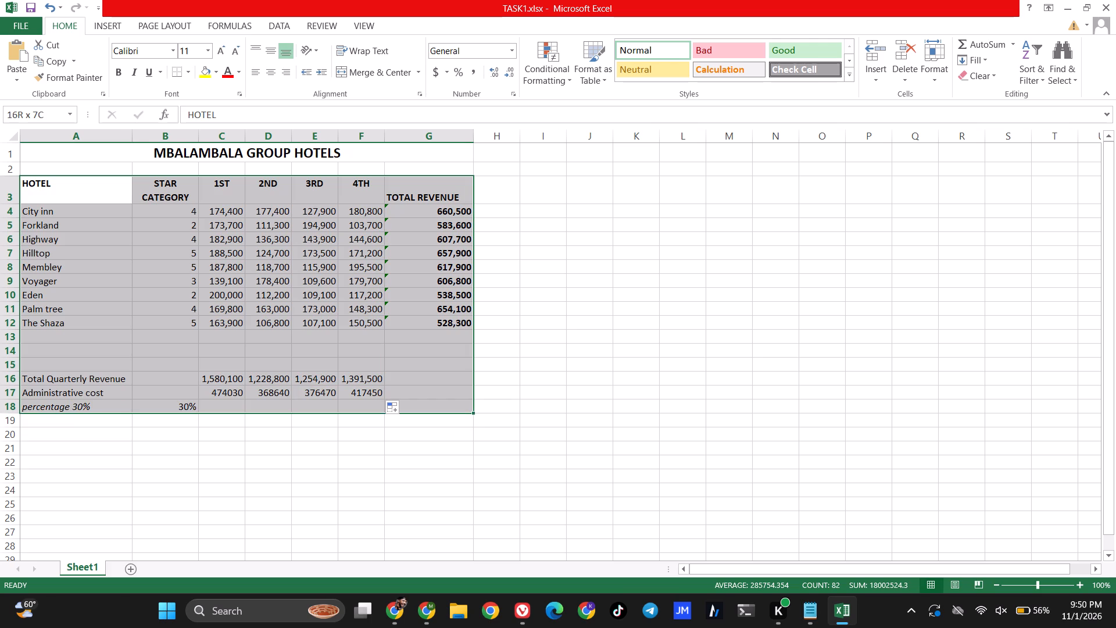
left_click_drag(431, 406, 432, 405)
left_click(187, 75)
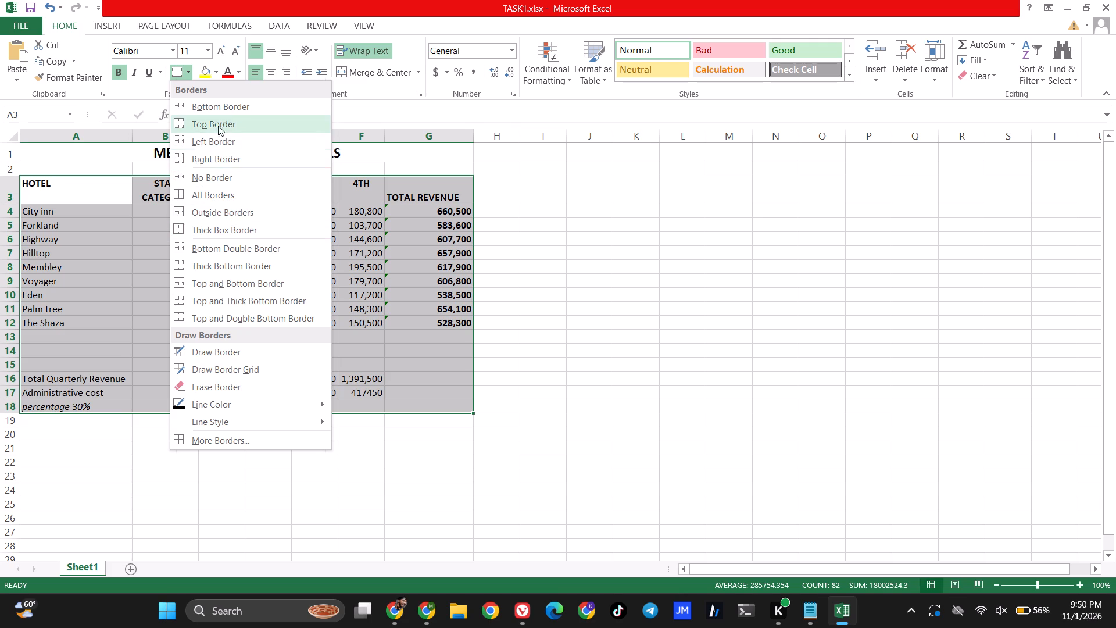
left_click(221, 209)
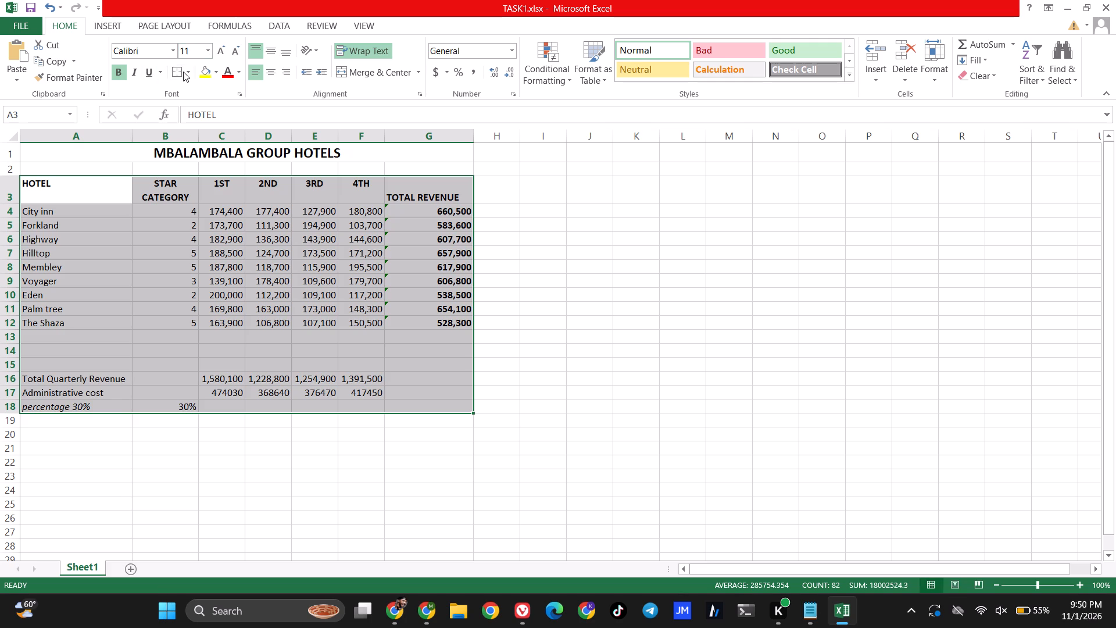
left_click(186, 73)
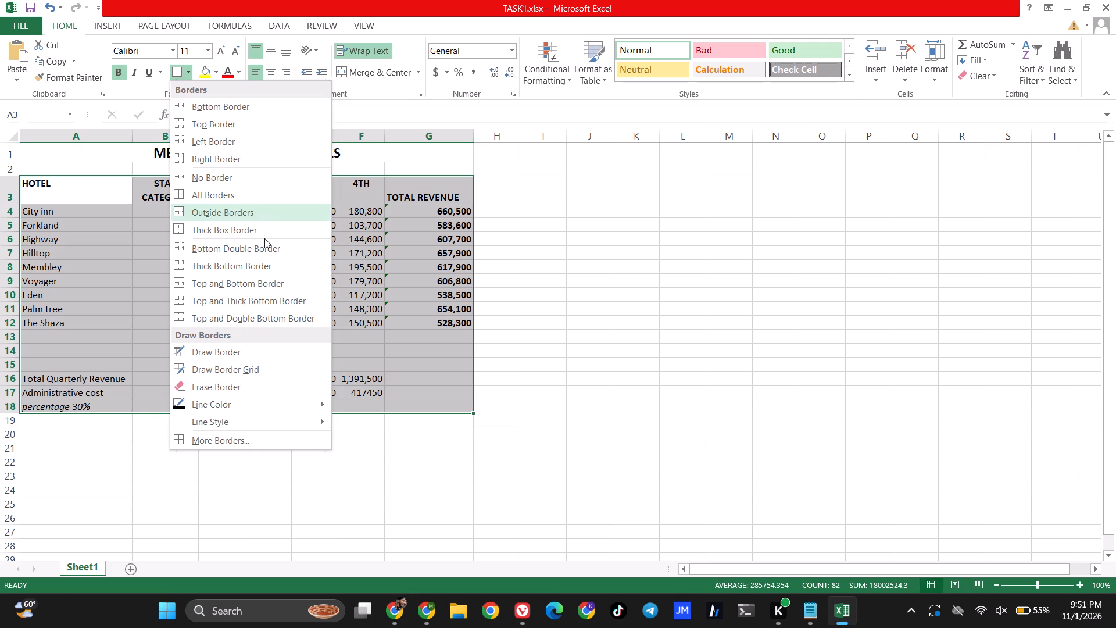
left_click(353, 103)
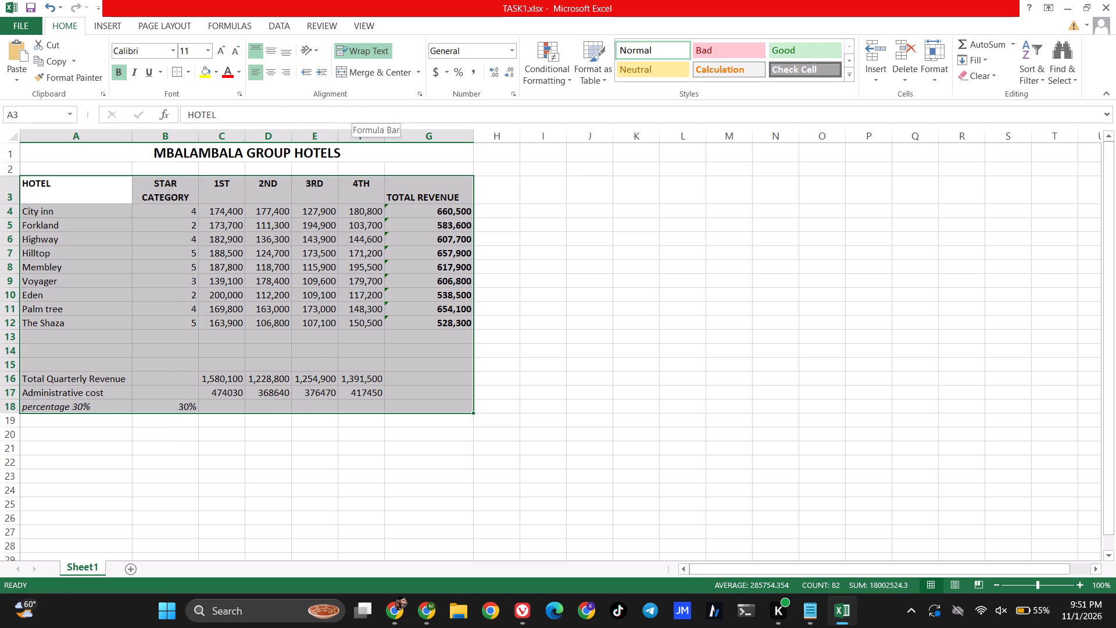
Format the borders of A3:G18 with a thick solid outline and thin dashed inside lines.
left_click(237, 90)
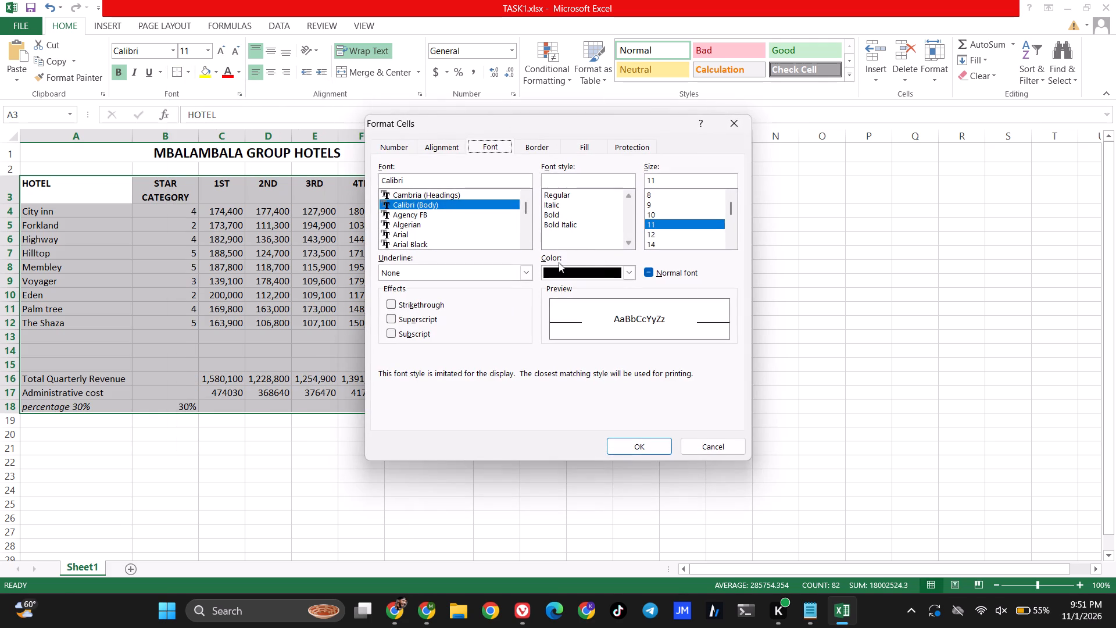
left_click(536, 149)
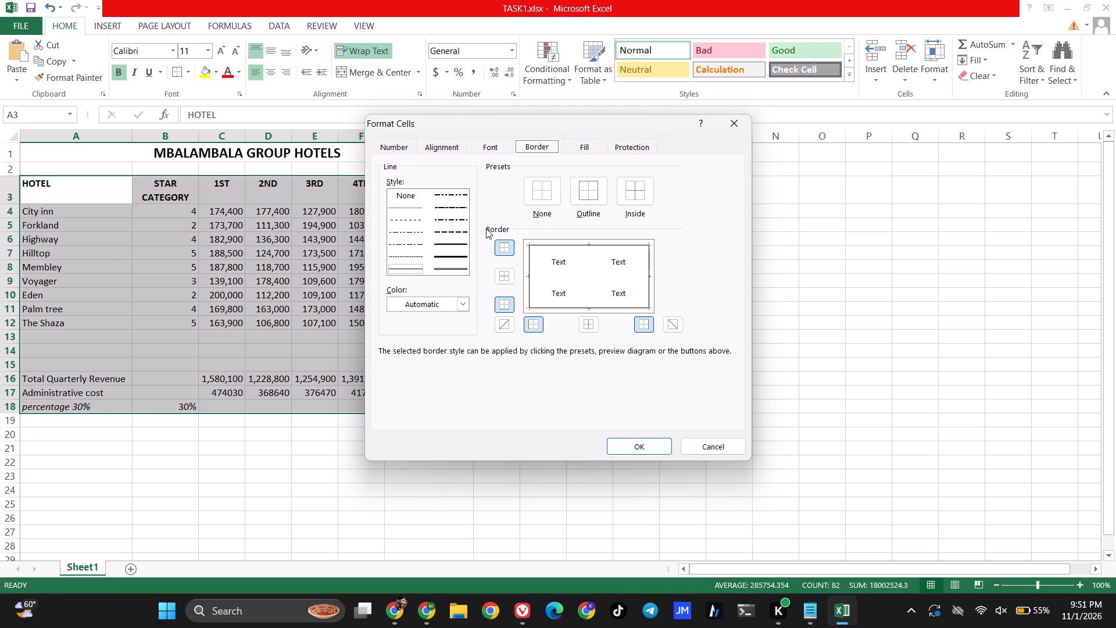
left_click(447, 255)
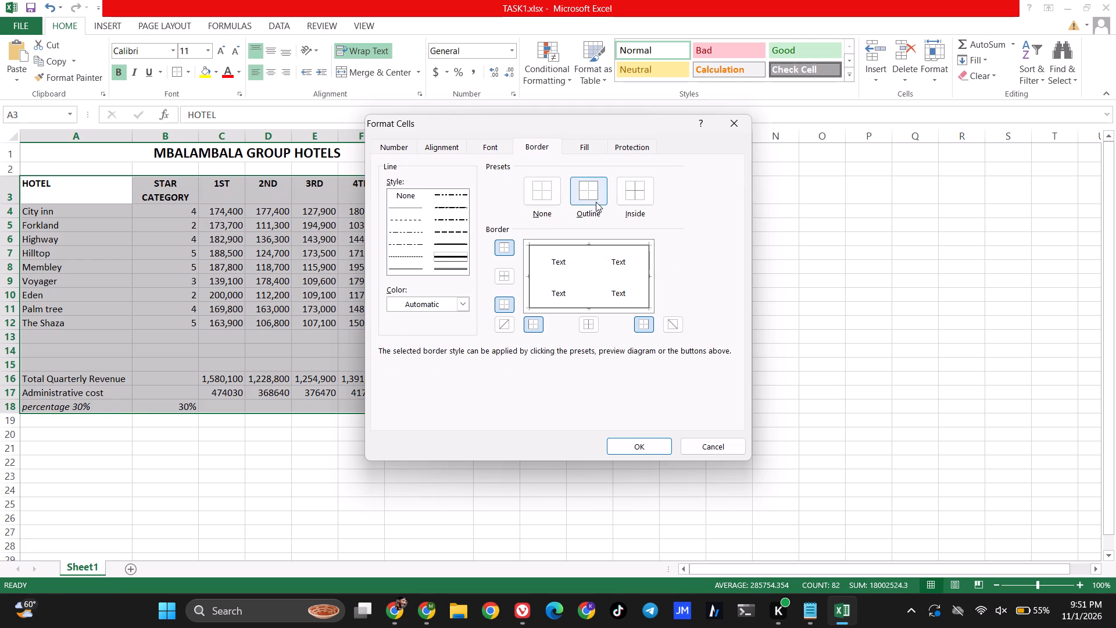
left_click(598, 202)
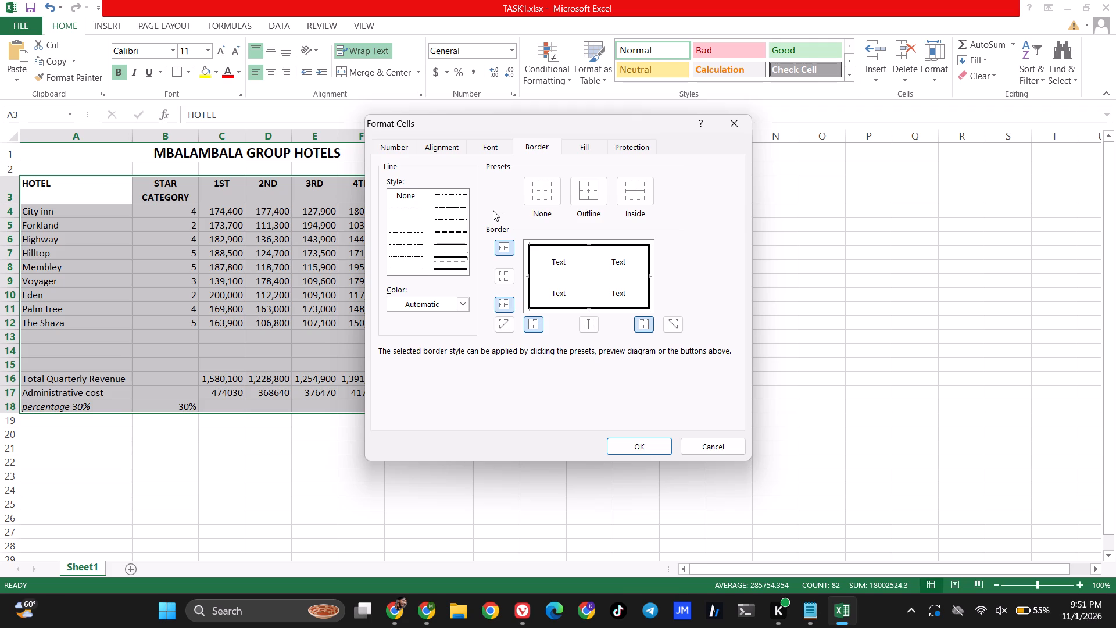
left_click(402, 255)
left_click(627, 198)
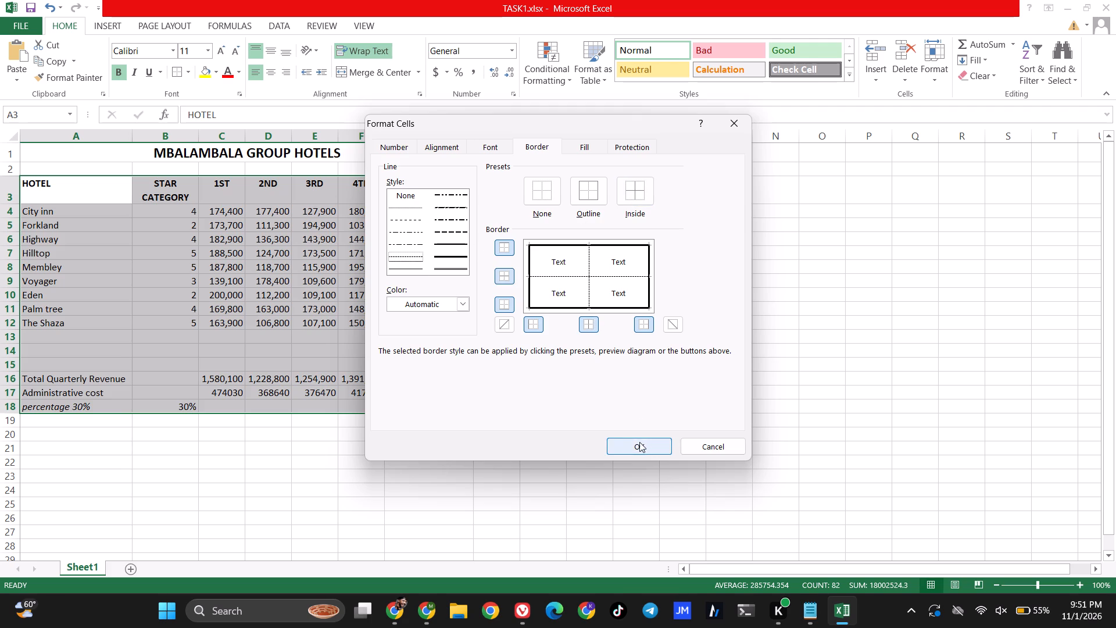
left_click(639, 443)
left_click(527, 370)
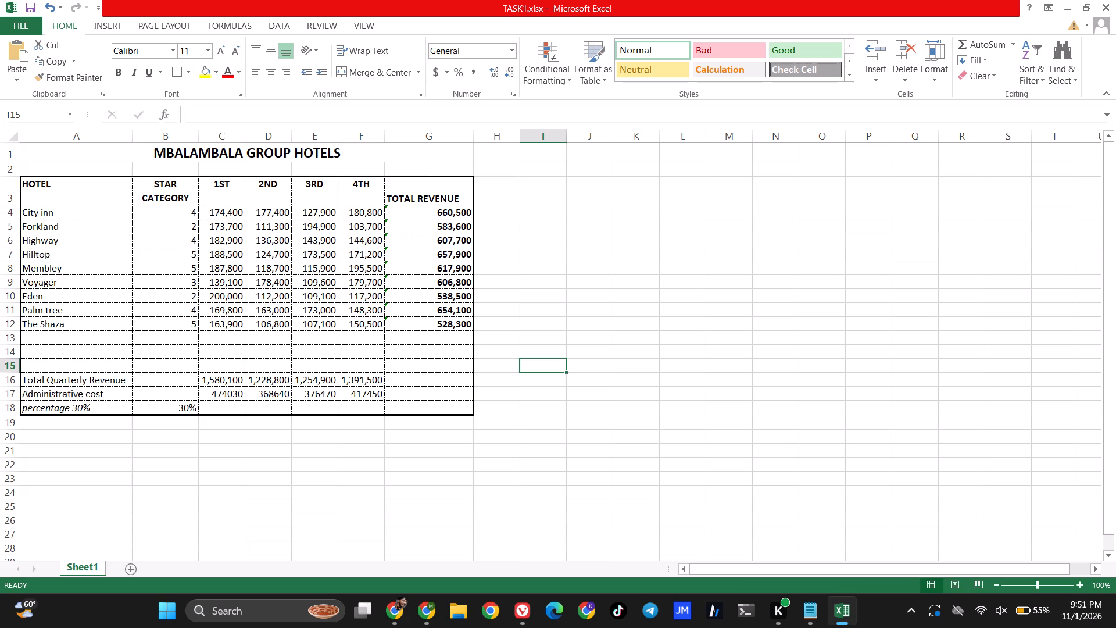
Save the TASK1 workbook.
scroll(525, 332, "down", 1)
scroll(525, 332, "up", 4)
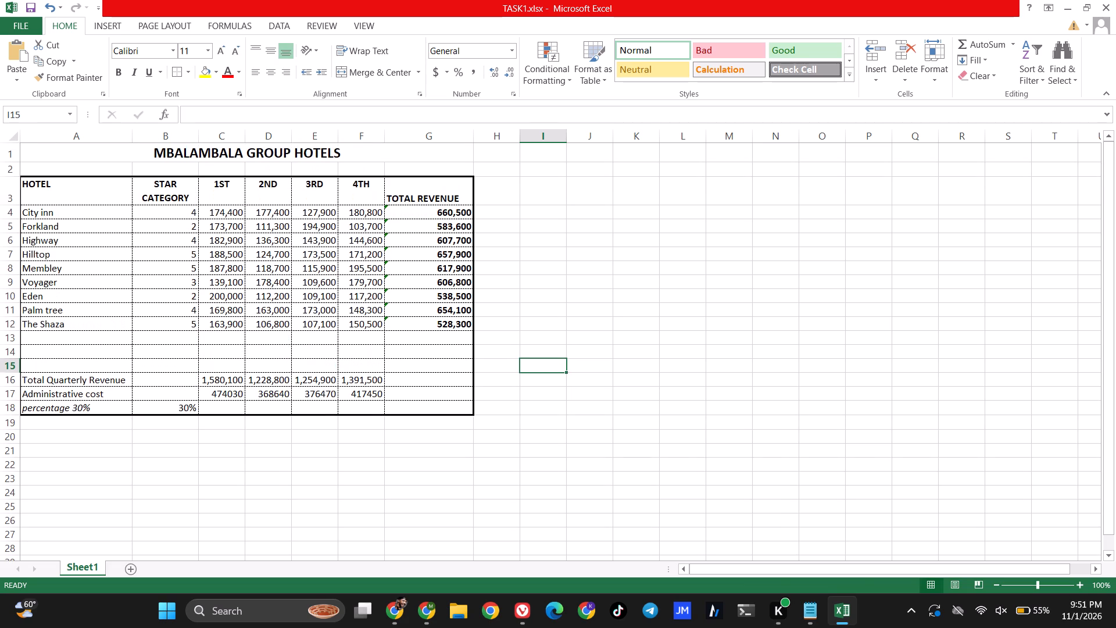
left_click(465, 429)
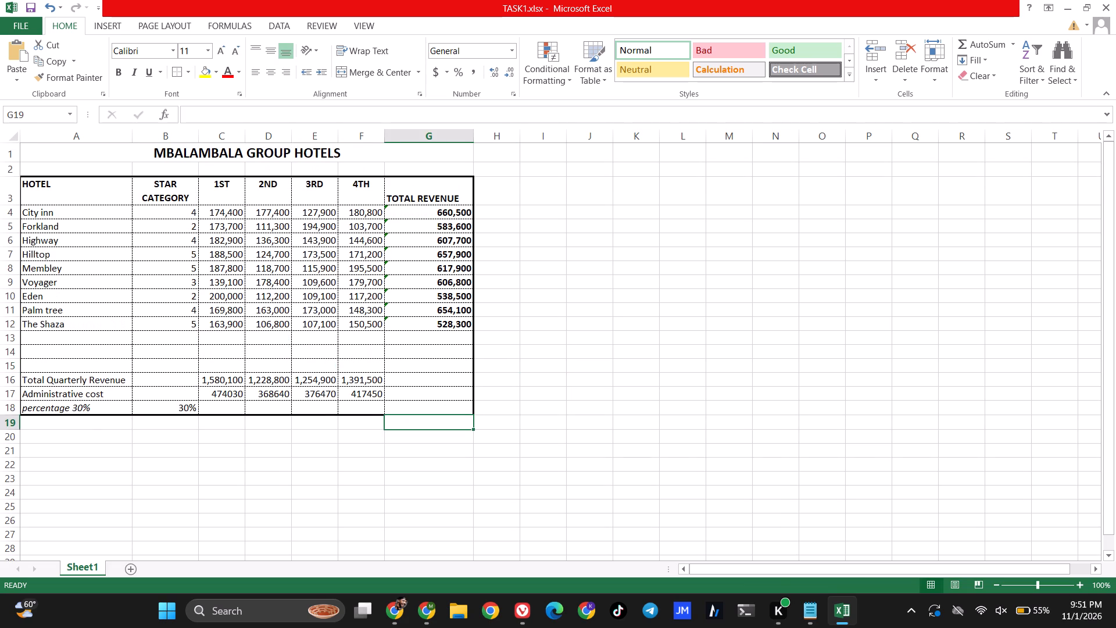
key("ctrl+s")
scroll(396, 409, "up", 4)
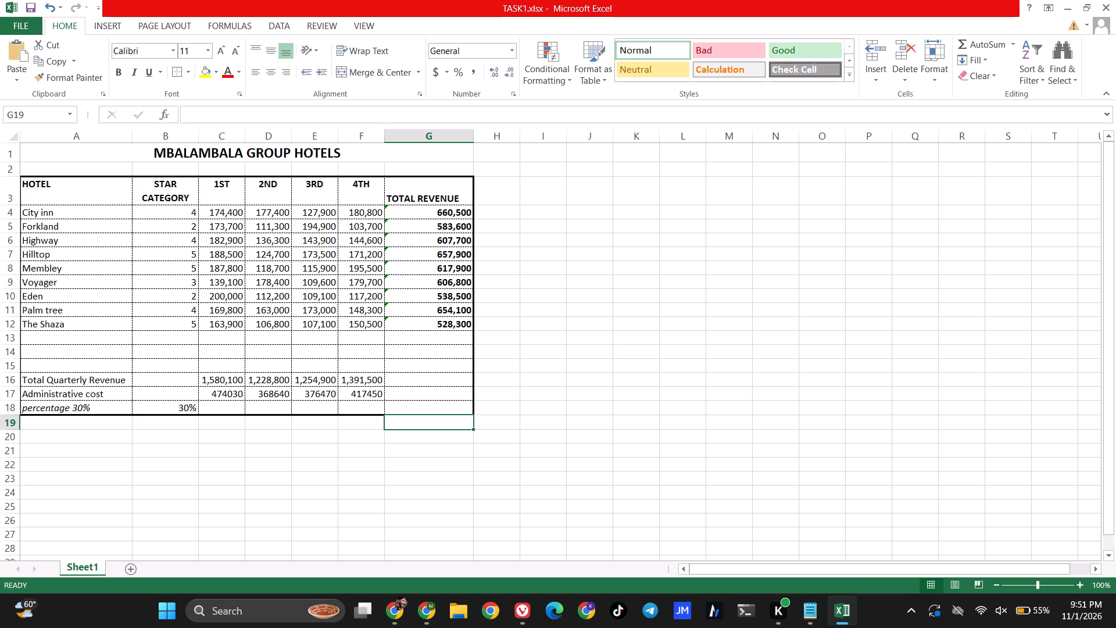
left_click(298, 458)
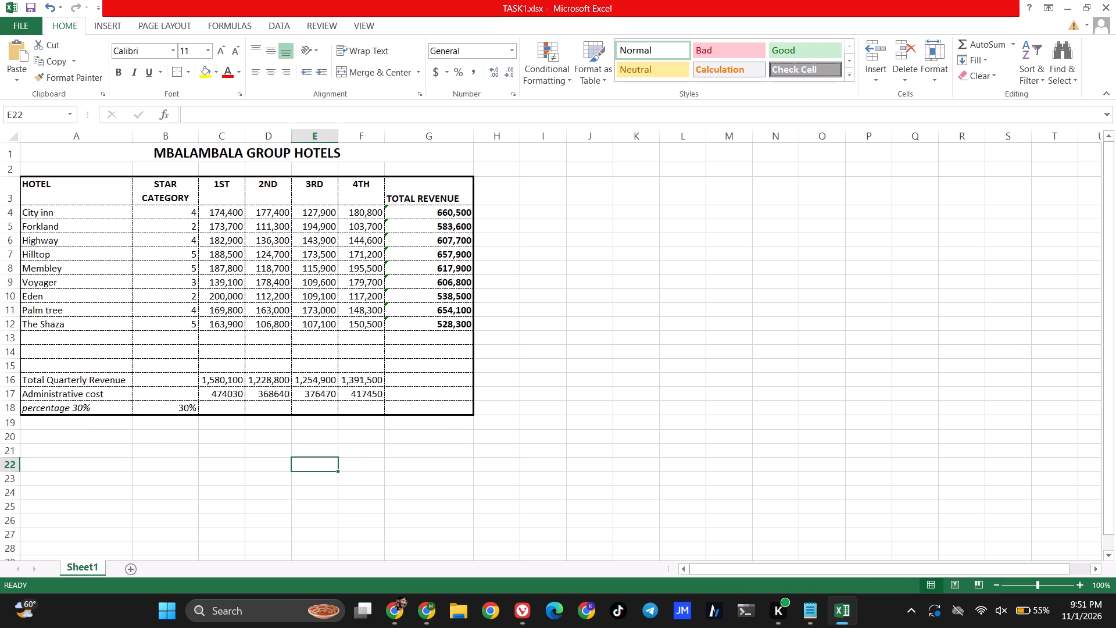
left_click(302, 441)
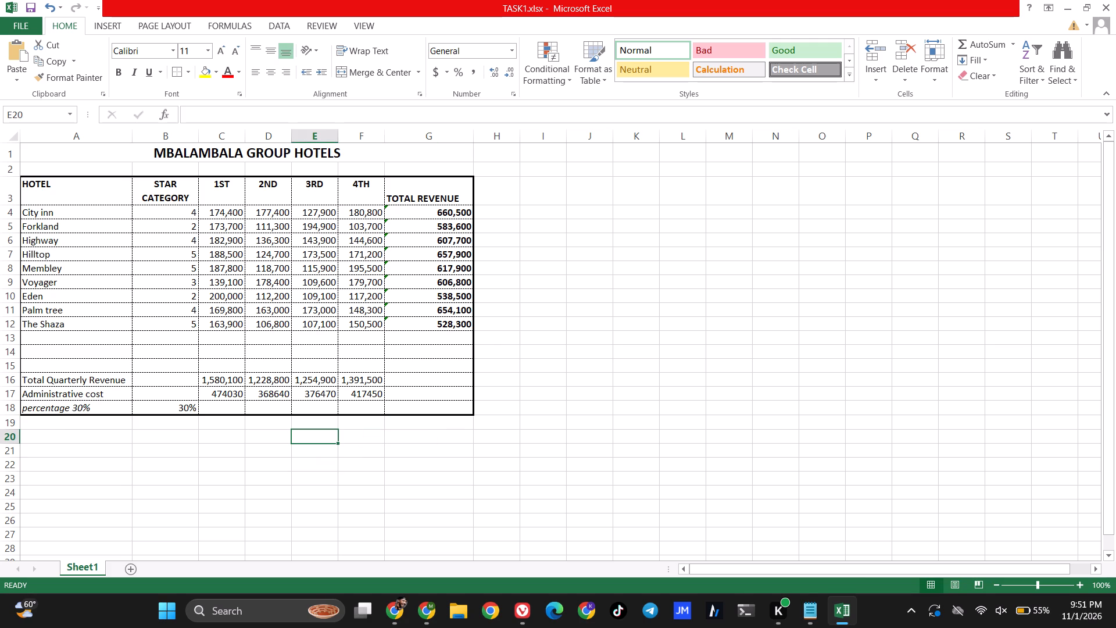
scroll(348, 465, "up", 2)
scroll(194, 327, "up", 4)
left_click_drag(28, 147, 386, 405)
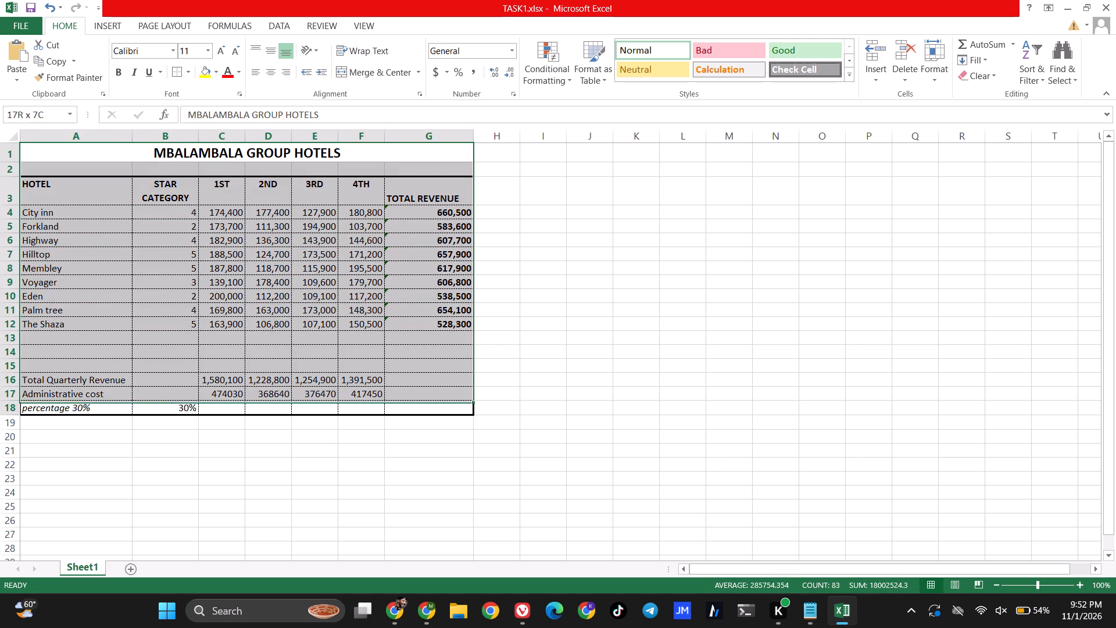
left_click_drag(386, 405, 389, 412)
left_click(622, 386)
Merge and center the empty row 2 cells A2:G2 beneath the table title.
left_click_drag(53, 167, 206, 176)
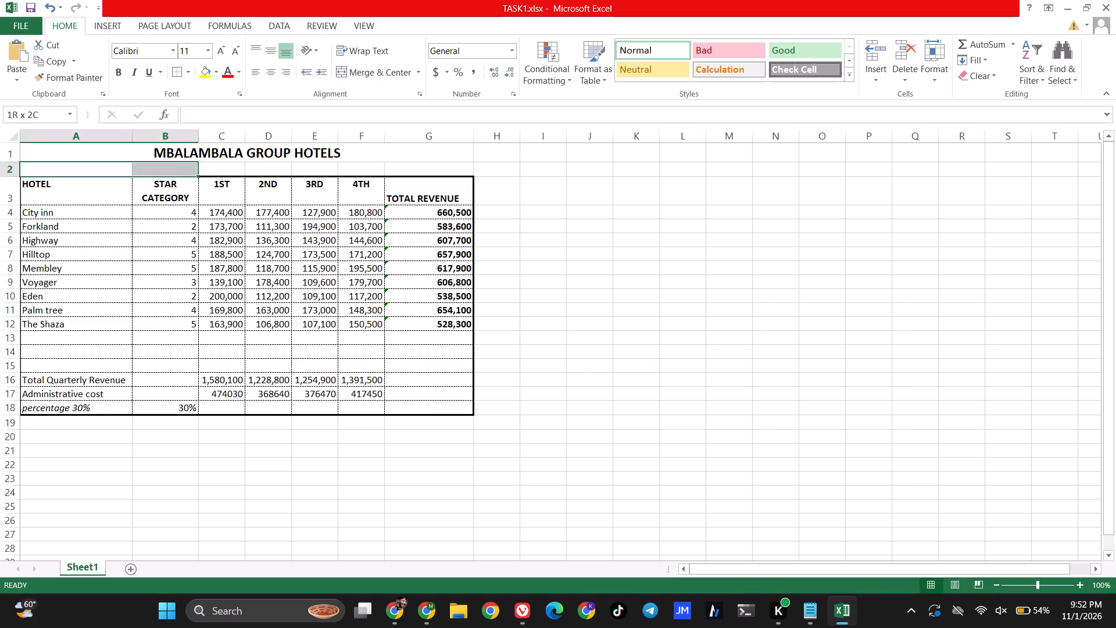
left_click_drag(206, 176, 443, 168)
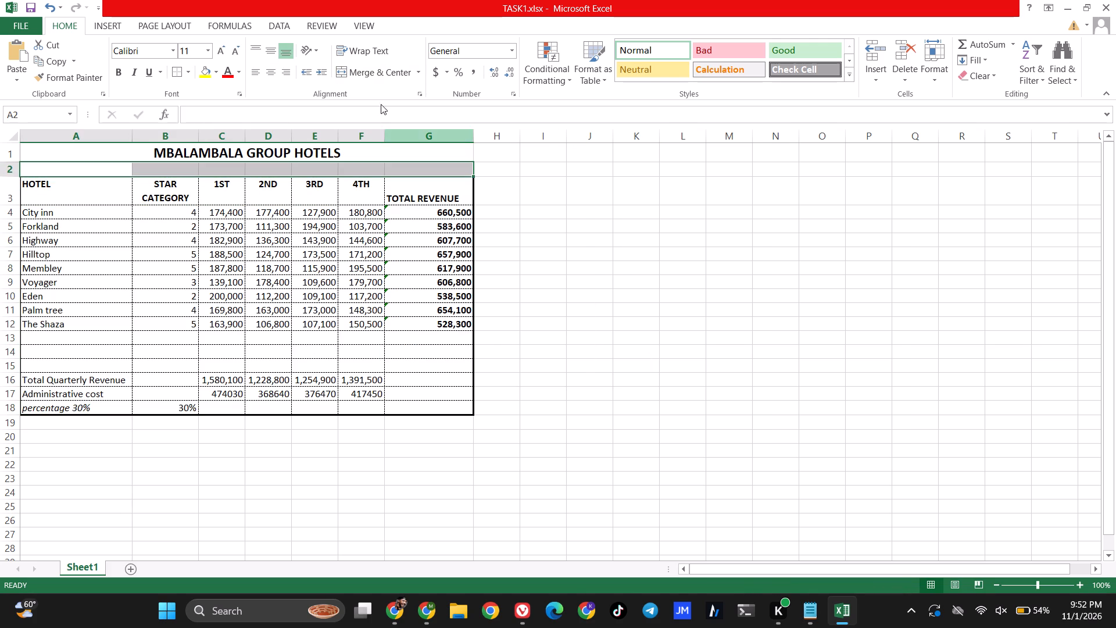
left_click(350, 77)
left_click(520, 312)
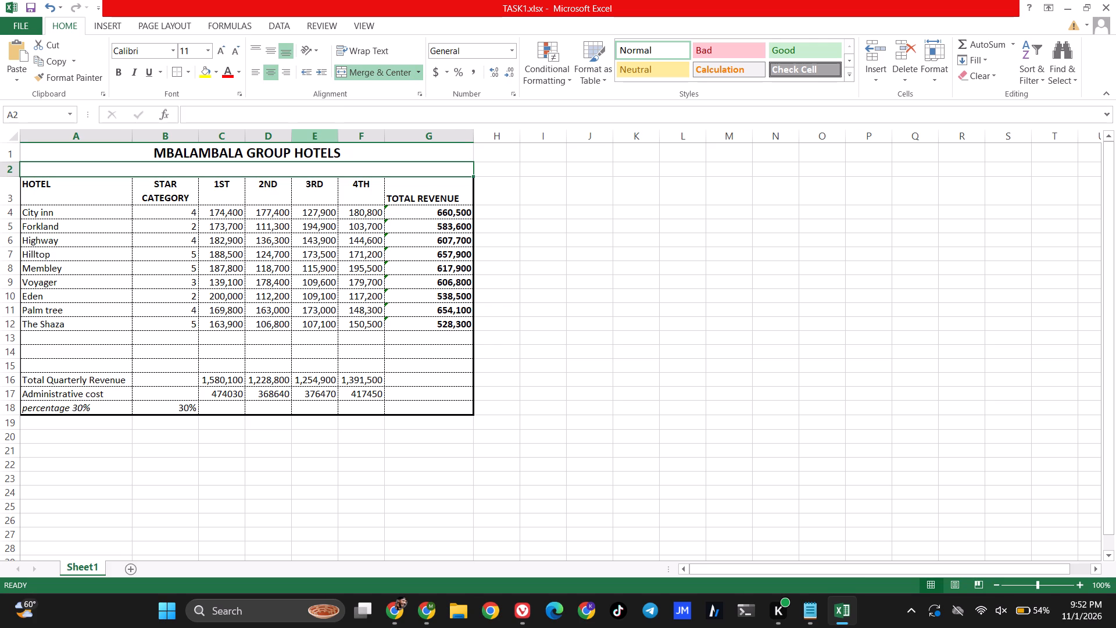
Copy the whole table A1:G18 and paste it at A1 of a new sheet, keeping the source column widths.
left_click_drag(36, 147, 393, 397)
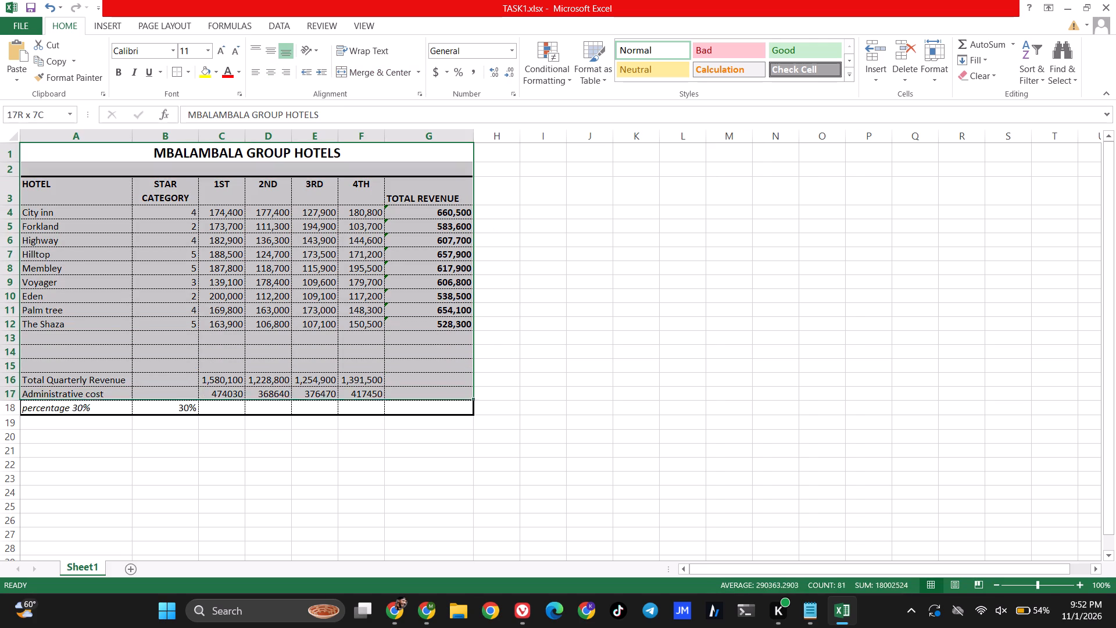
left_click_drag(393, 397, 399, 406)
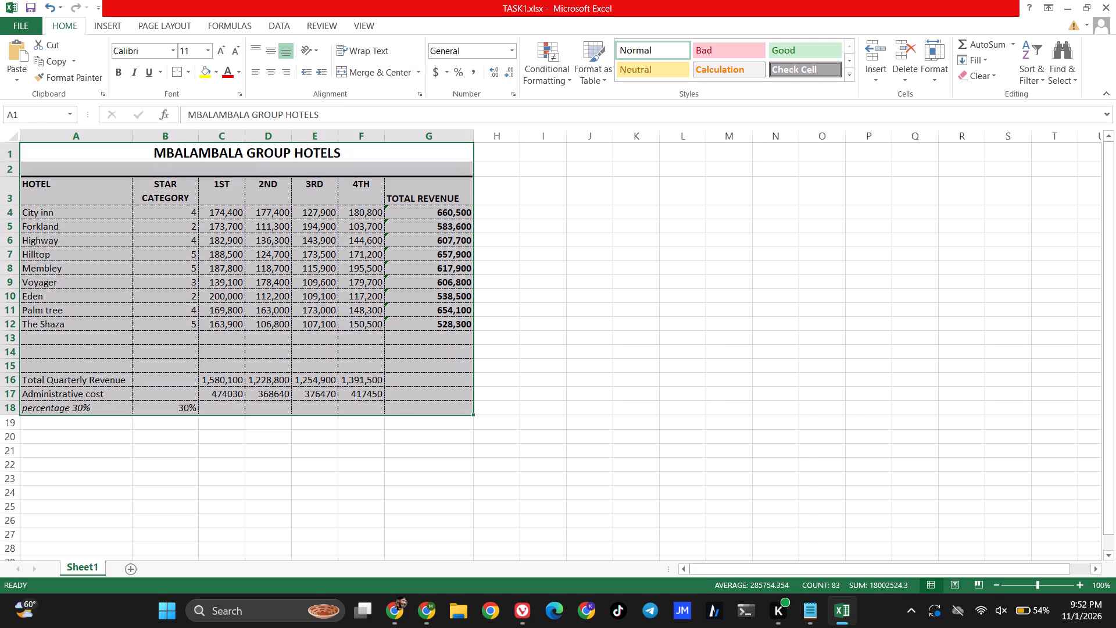
right_click(412, 322)
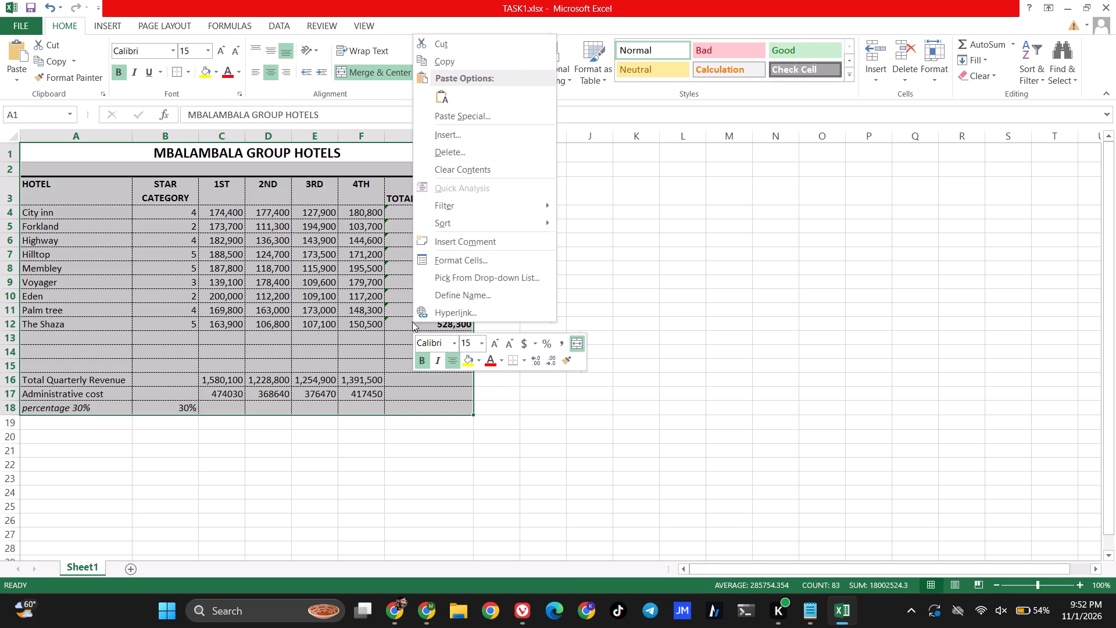
left_click(447, 60)
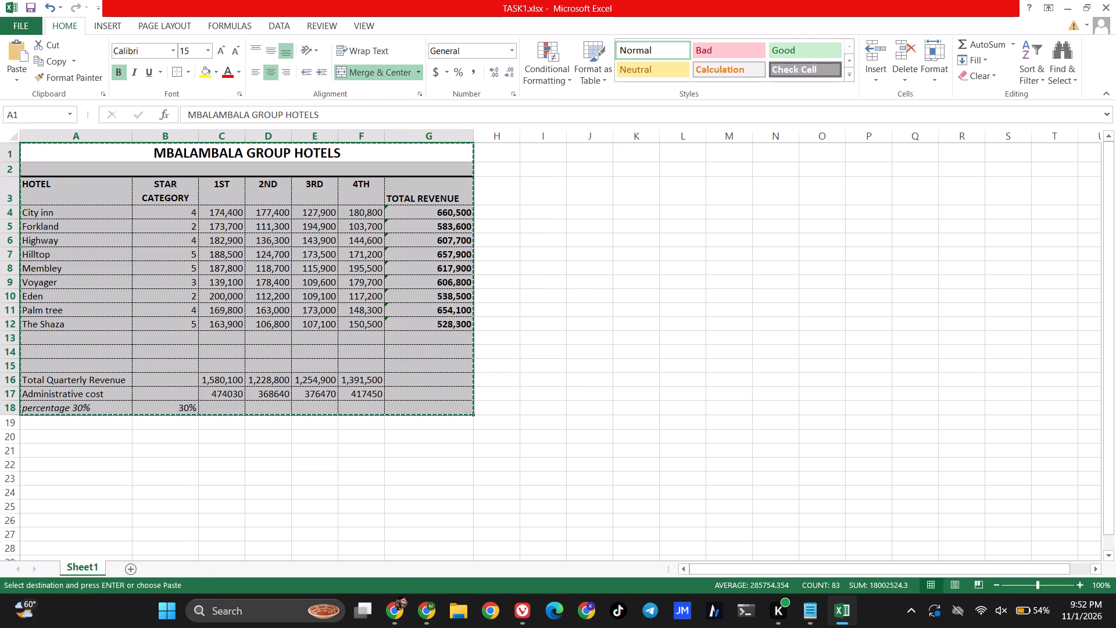
left_click(130, 570)
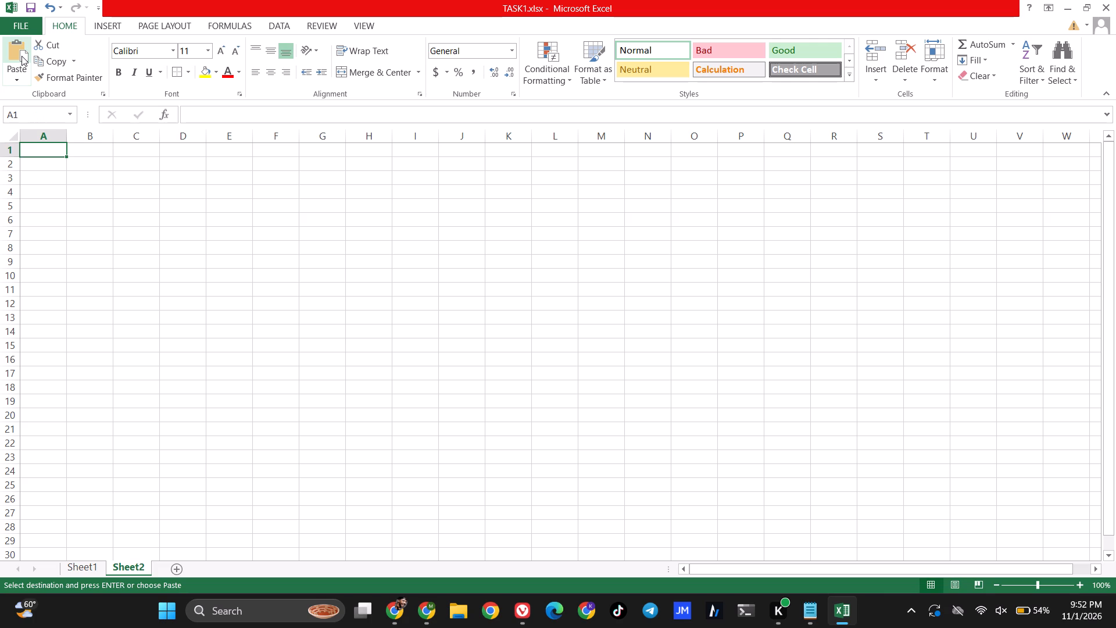
left_click(15, 78)
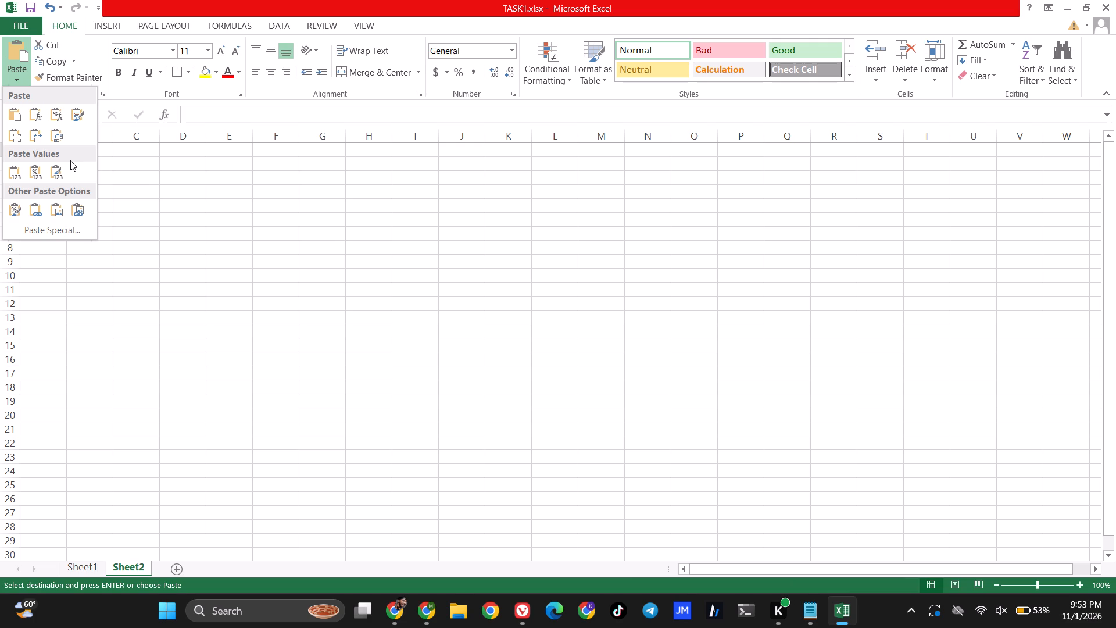
left_click(28, 133)
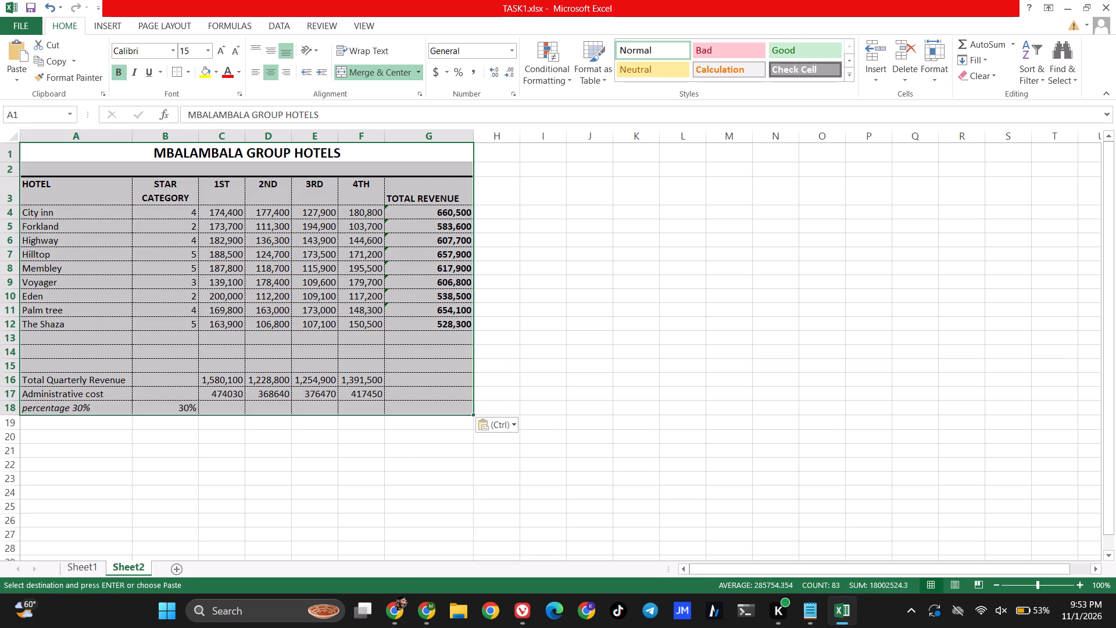
left_click(130, 434)
Rename Sheet1 as ORIGINAL and Sheet2 as FORMATTED.
left_click(80, 566)
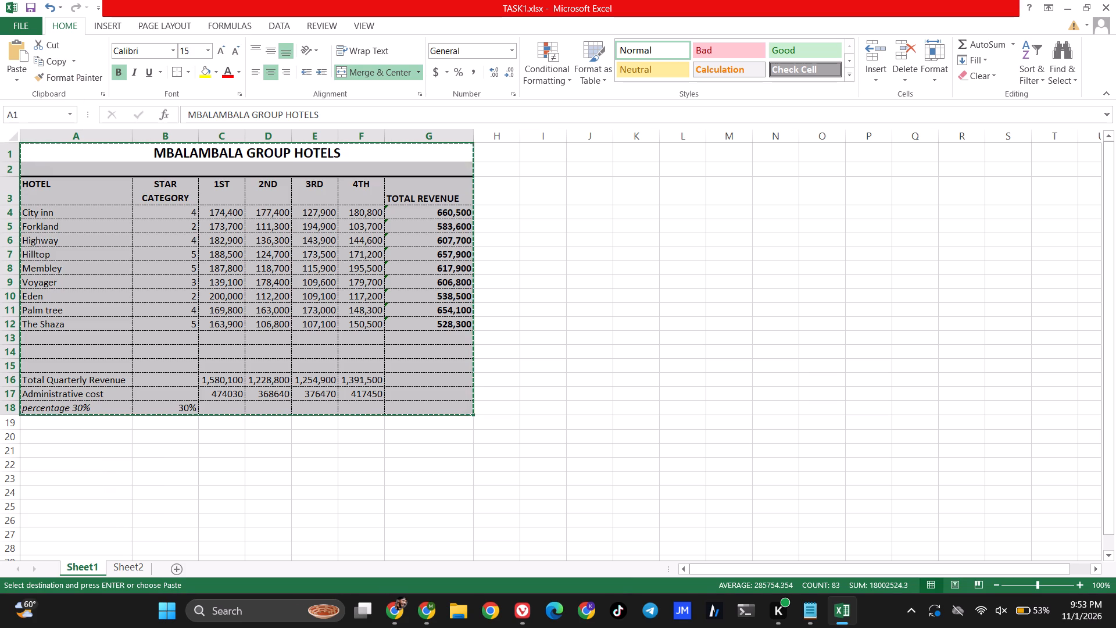
double_click(83, 567)
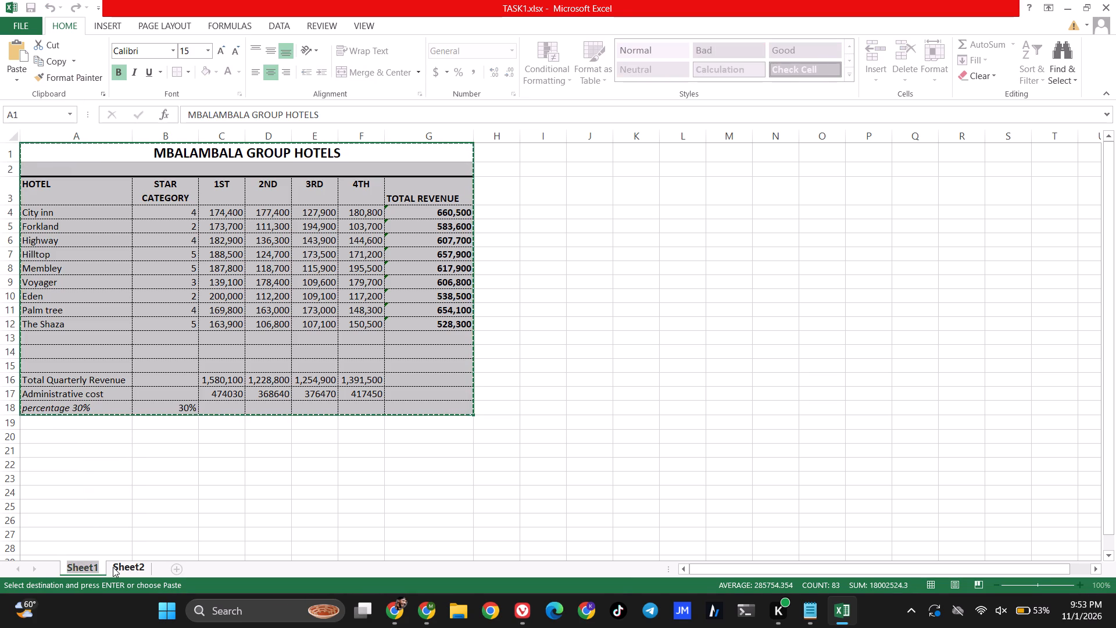
type("ORIGINAL")
key("Return")
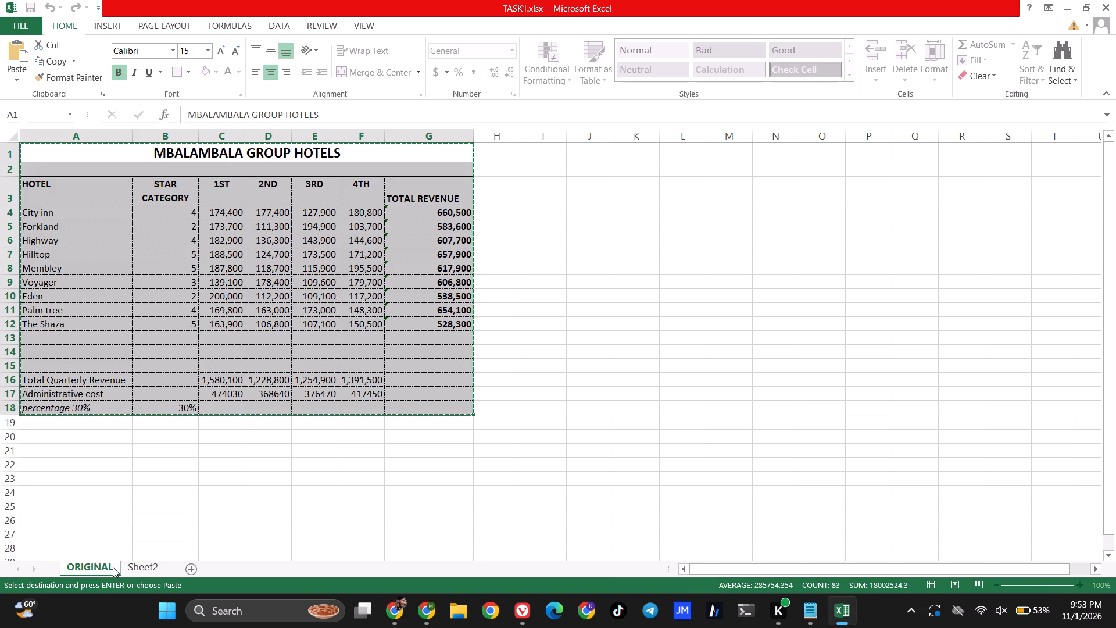
double_click(145, 568)
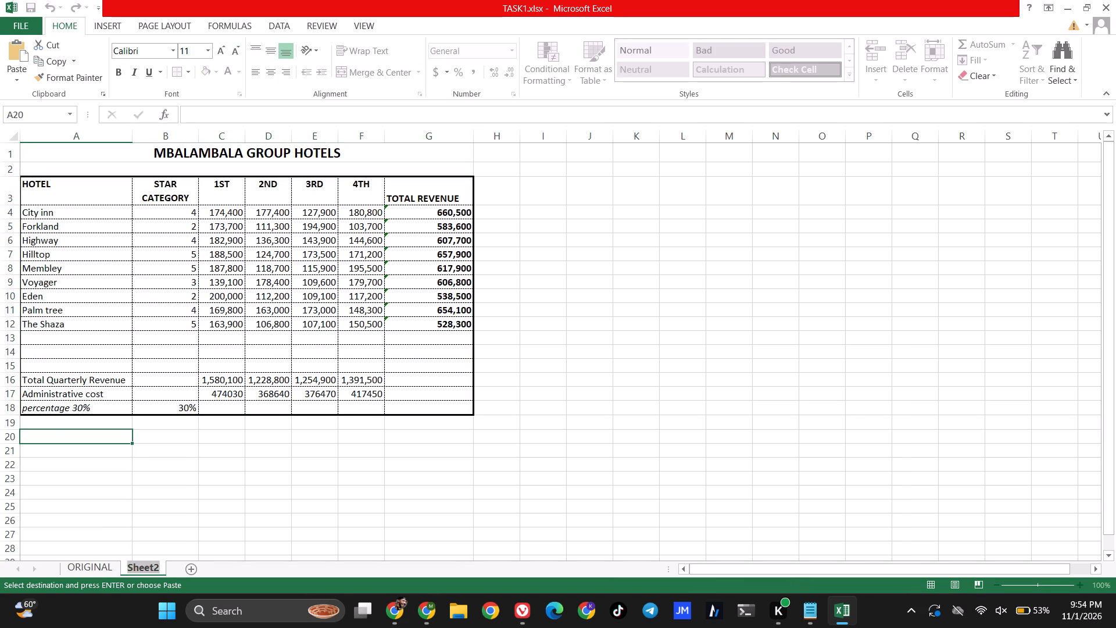
type("FORMATTED")
key("Return")
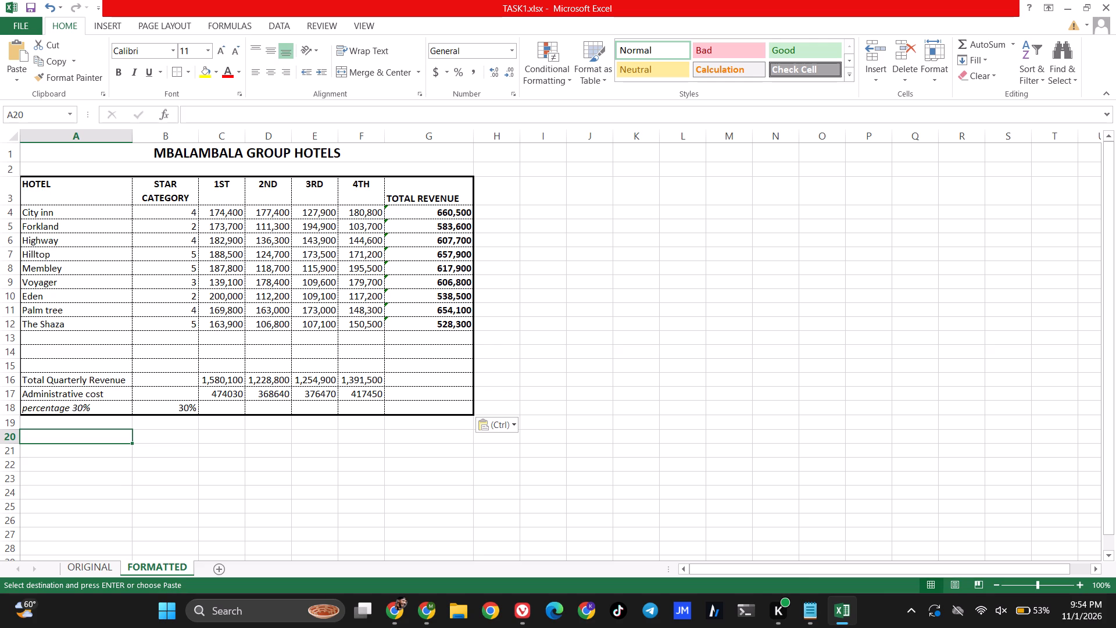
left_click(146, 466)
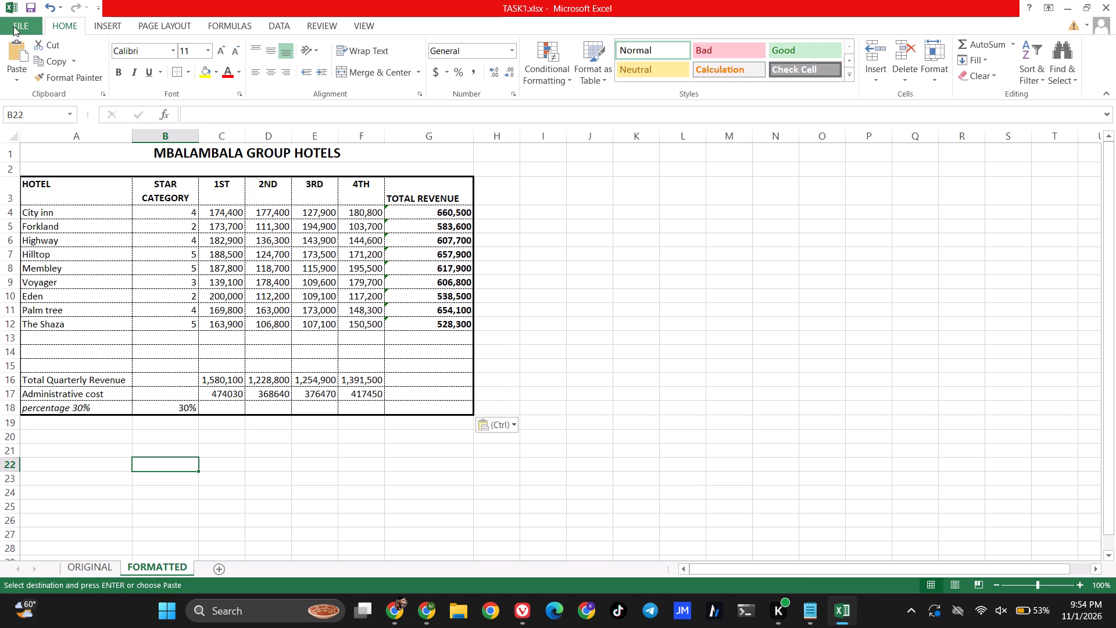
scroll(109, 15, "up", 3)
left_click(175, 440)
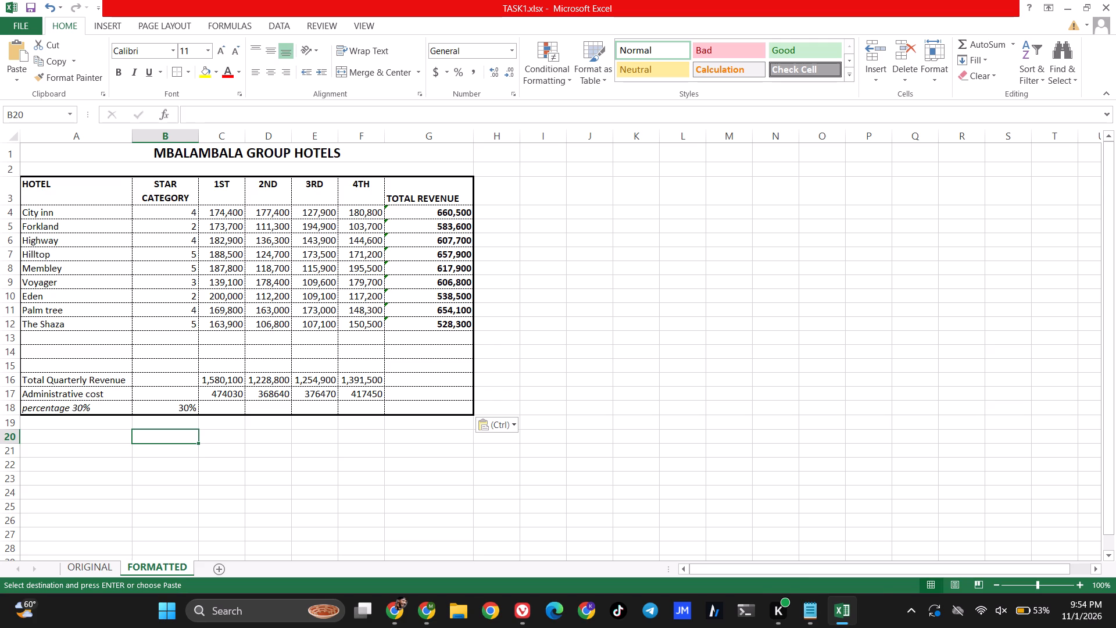
Set the FORMATTED sheet's page orientation to Landscape and its print scale to 80%.
left_click(153, 20)
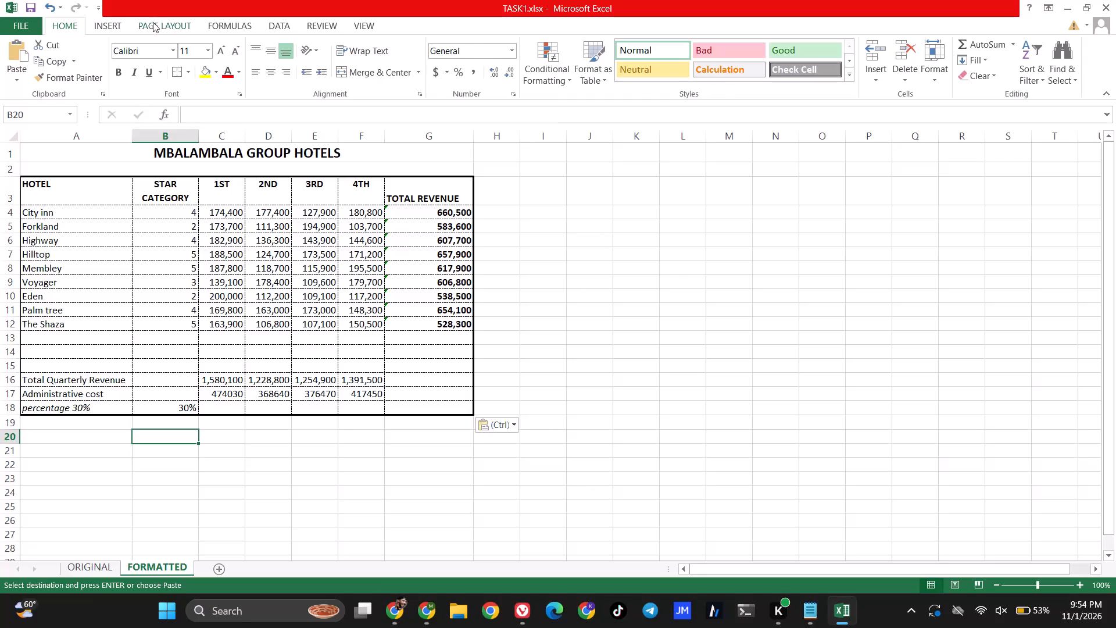
left_click(153, 24)
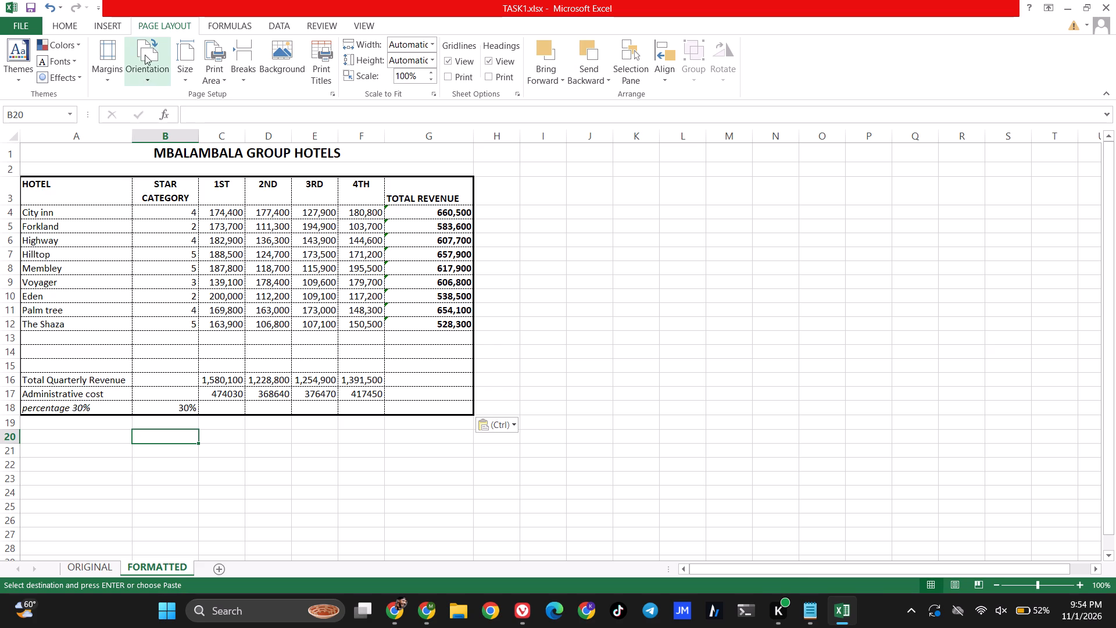
left_click(151, 75)
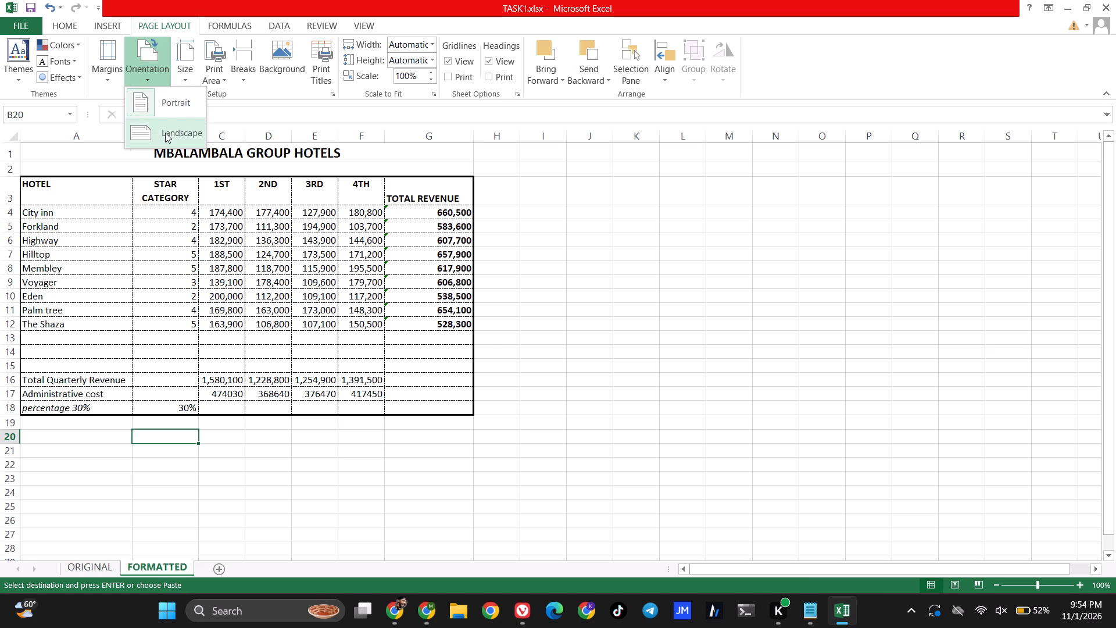
left_click(165, 133)
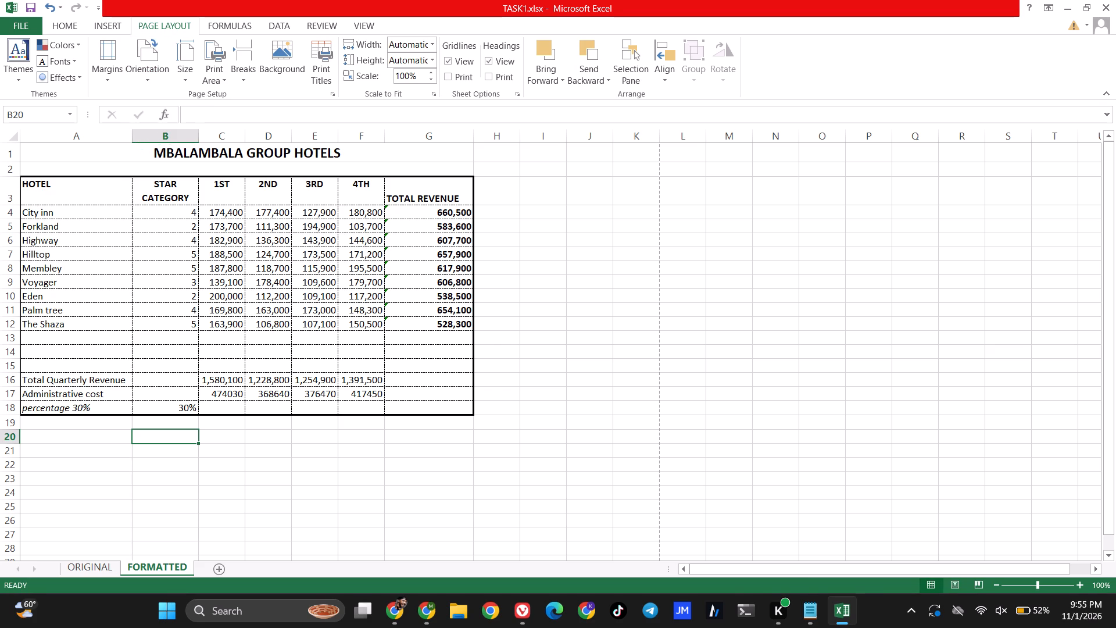
double_click(435, 77)
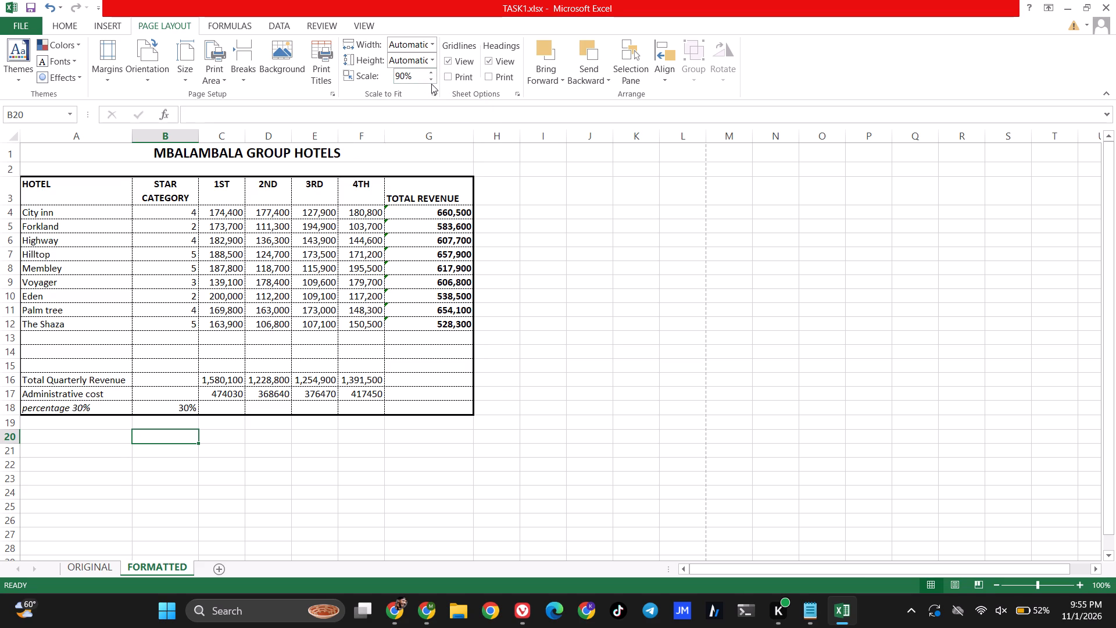
left_click(431, 81)
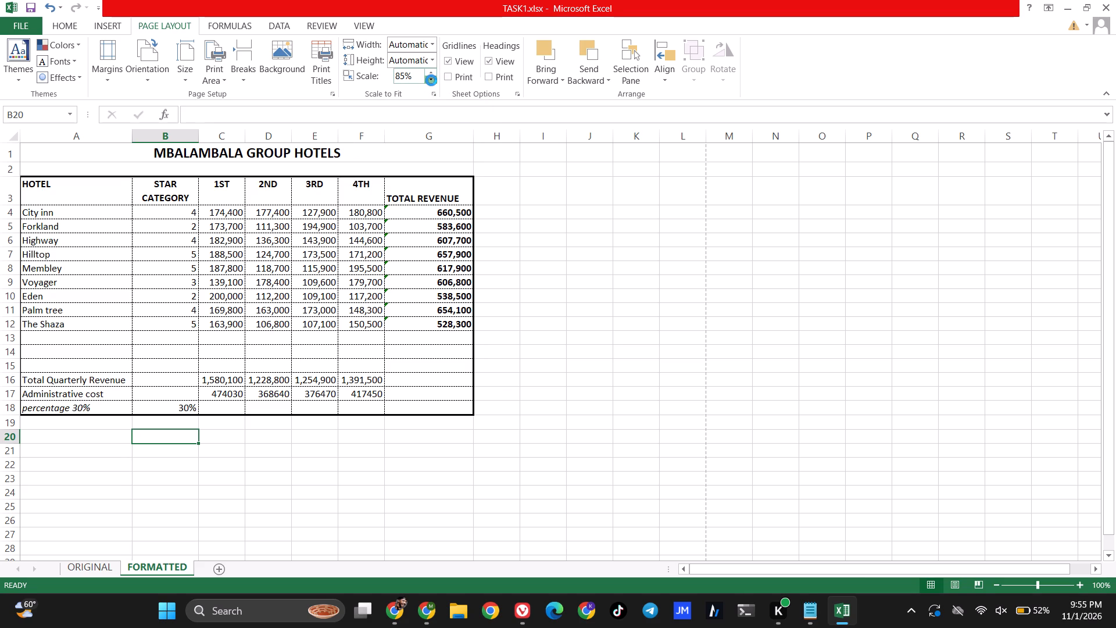
left_click(431, 80)
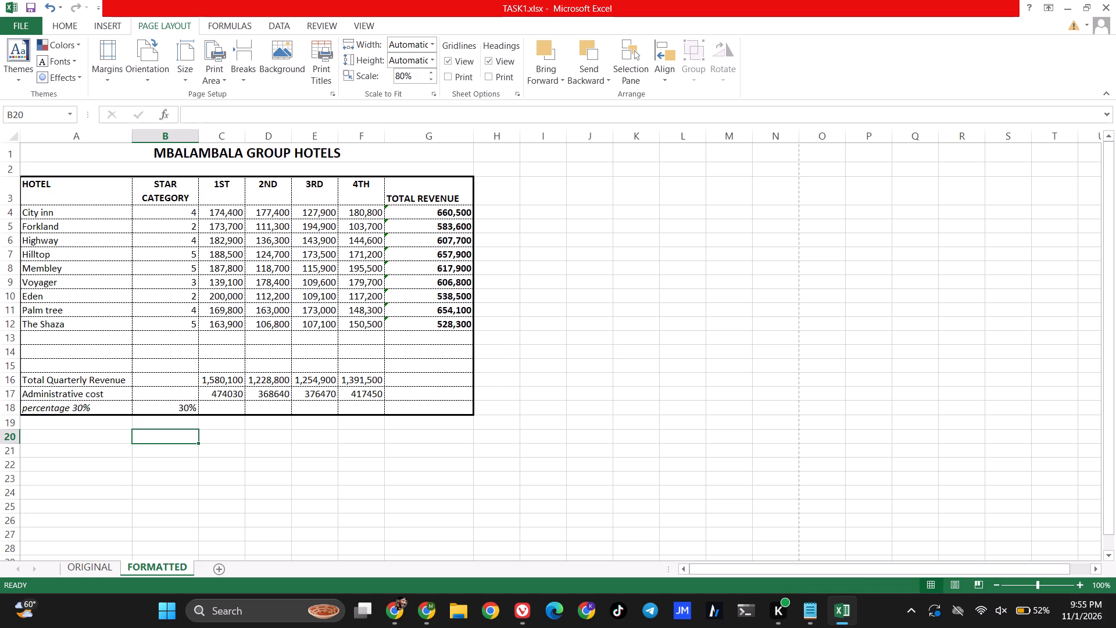
Enter the star categories 2, 3, 4 and 5 down cells B20 to B23 of the FORMATTED sheet.
left_click(146, 436)
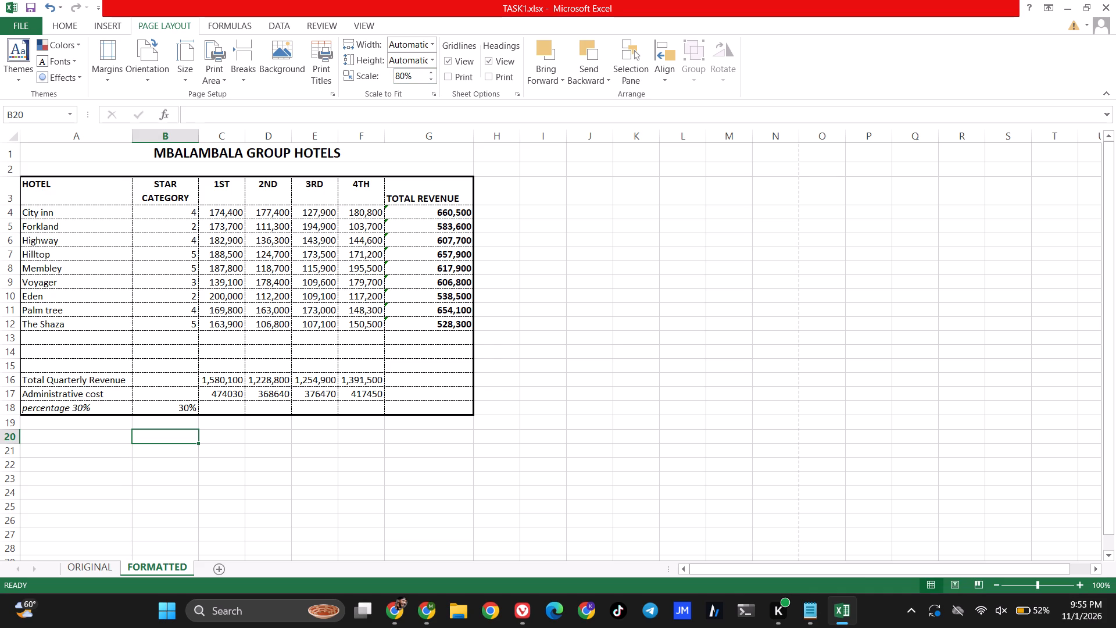
left_click(149, 474)
left_click(152, 440)
key("2")
key("Down")
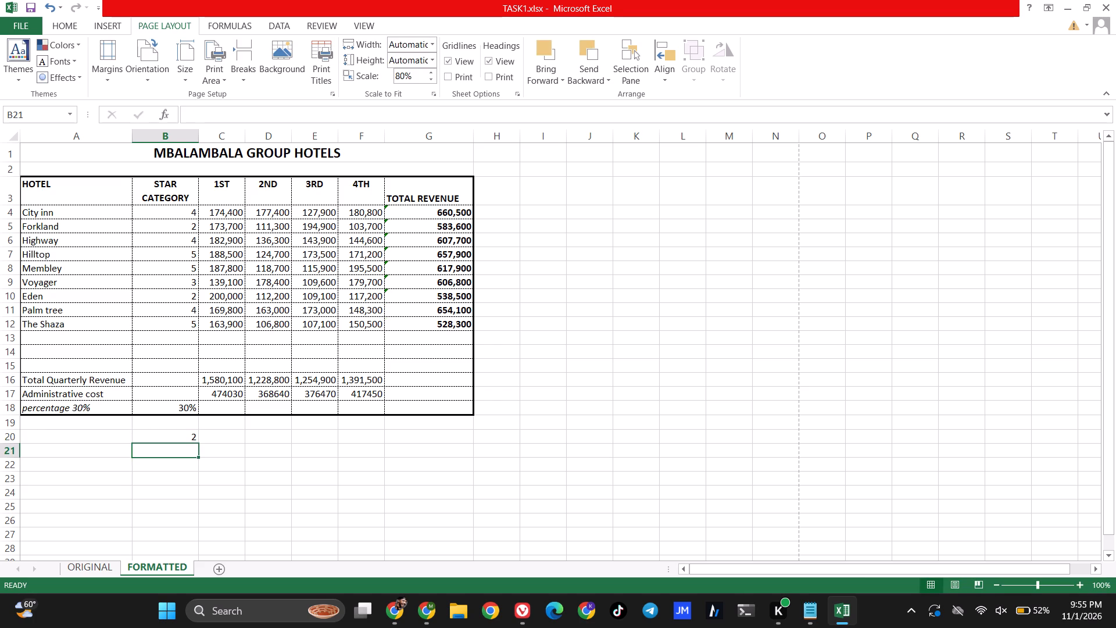
key("3")
key("Down")
key("4")
key("Down")
key("5")
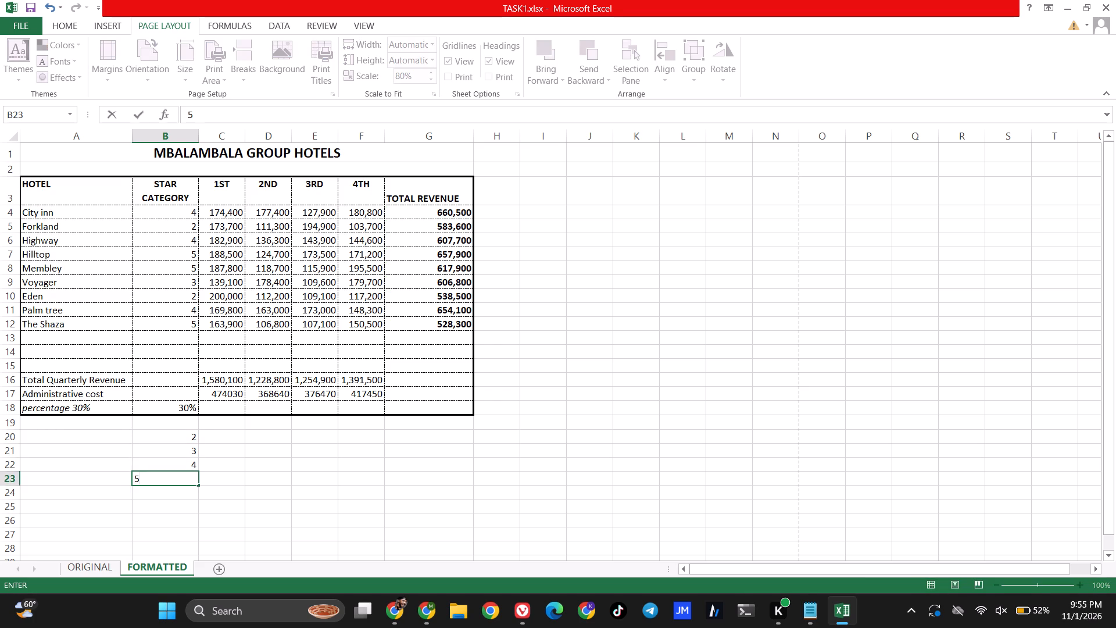
key("Right")
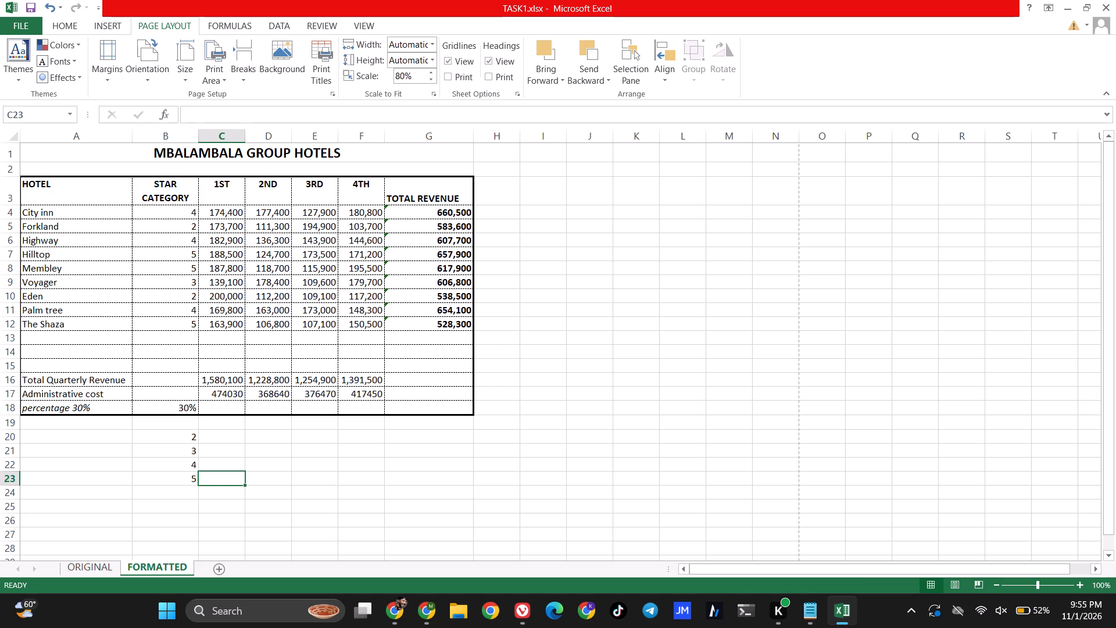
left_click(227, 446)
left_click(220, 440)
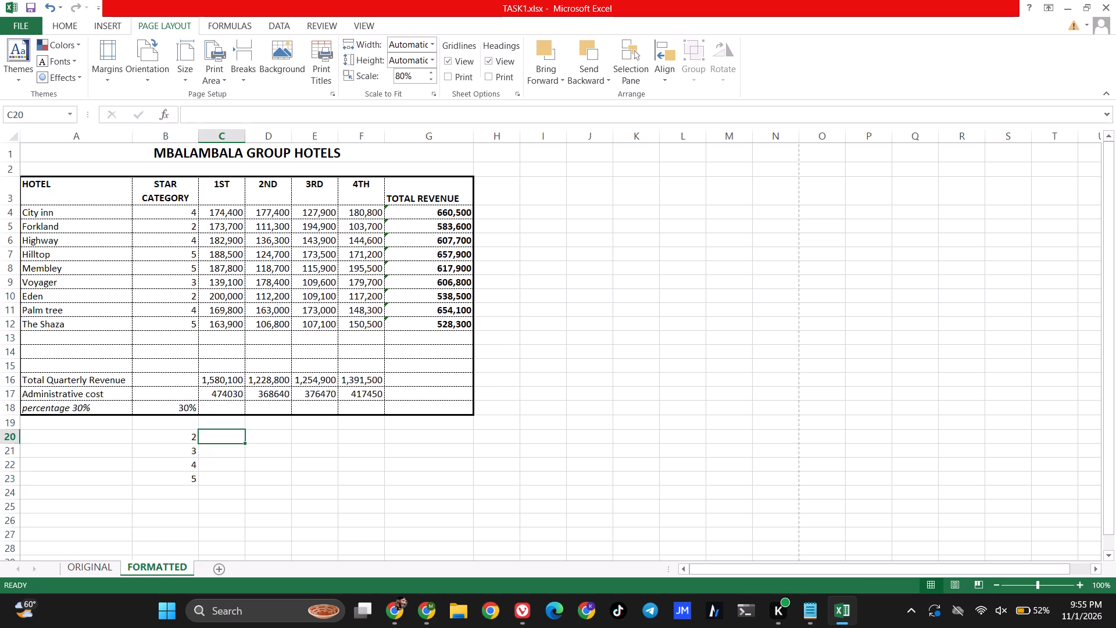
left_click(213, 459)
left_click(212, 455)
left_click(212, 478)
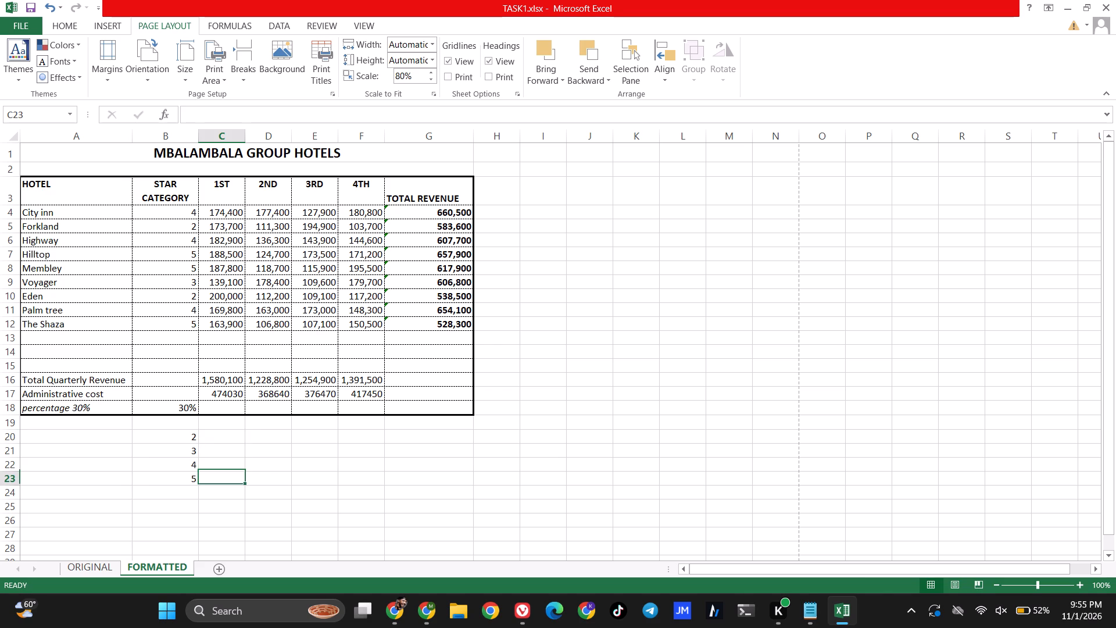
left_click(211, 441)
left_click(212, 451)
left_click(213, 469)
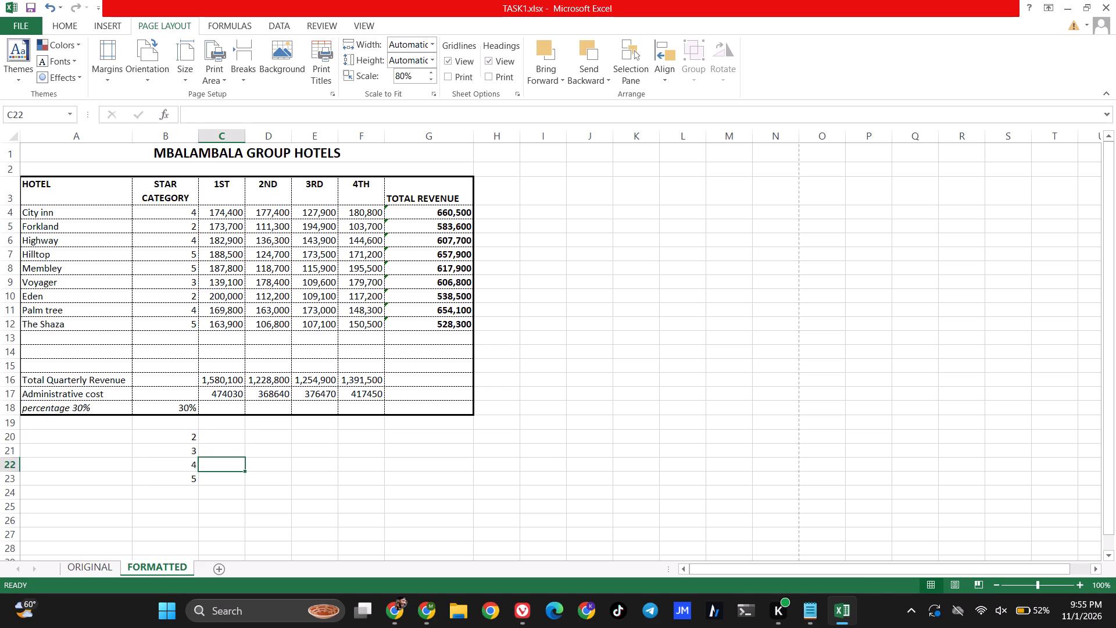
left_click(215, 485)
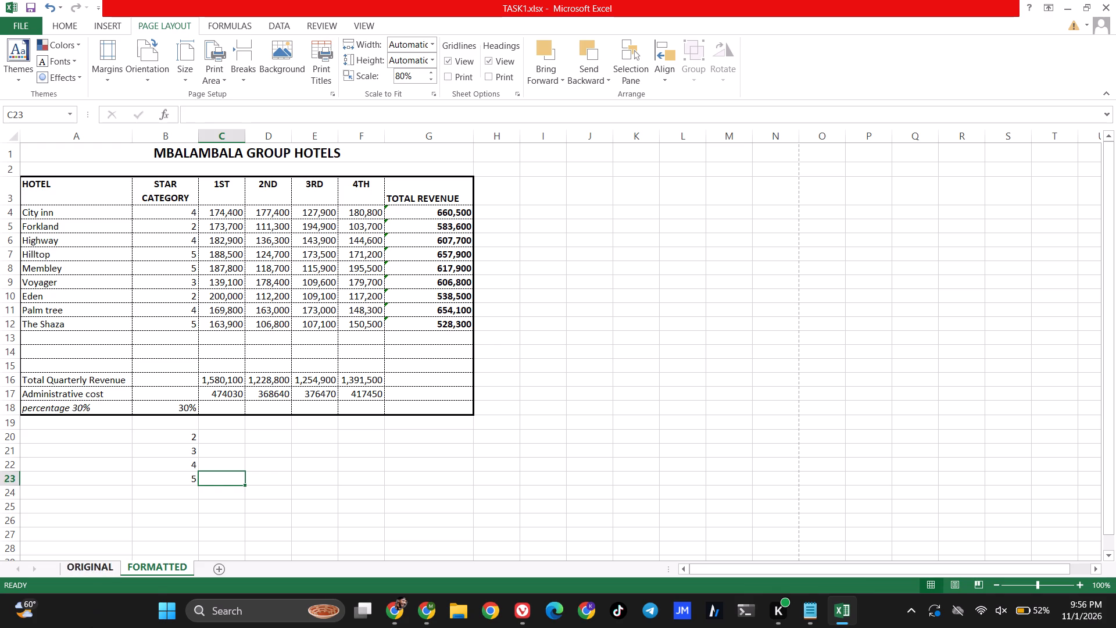
Switch to Chrome and examine the CHFJPY daily and USDCAD 4-hour price charts on TradingView.
left_click(393, 605)
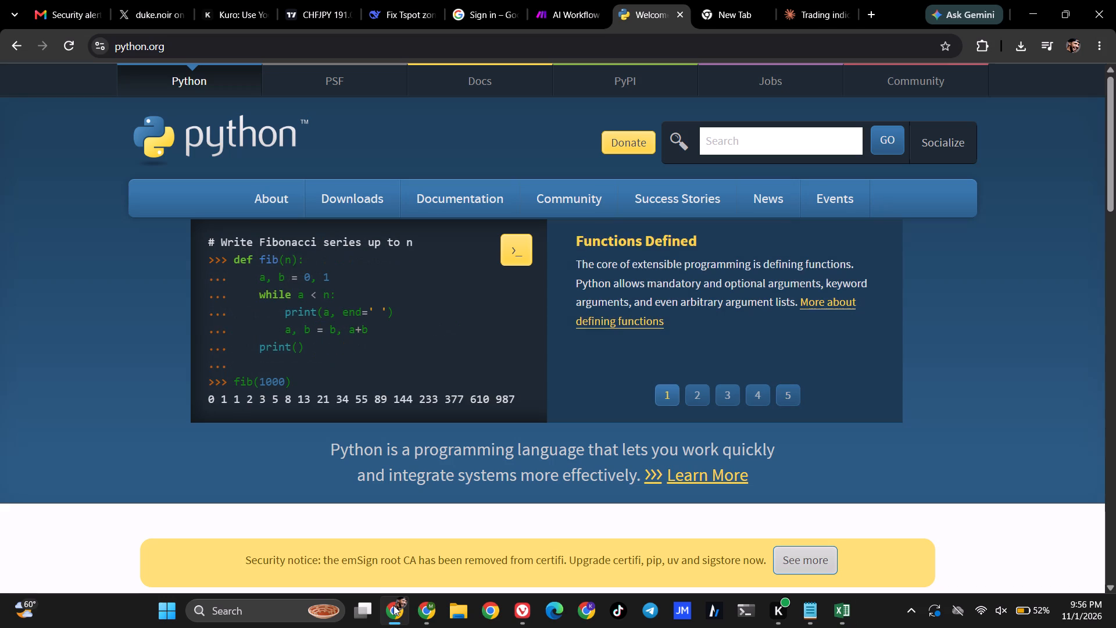
left_click(681, 15)
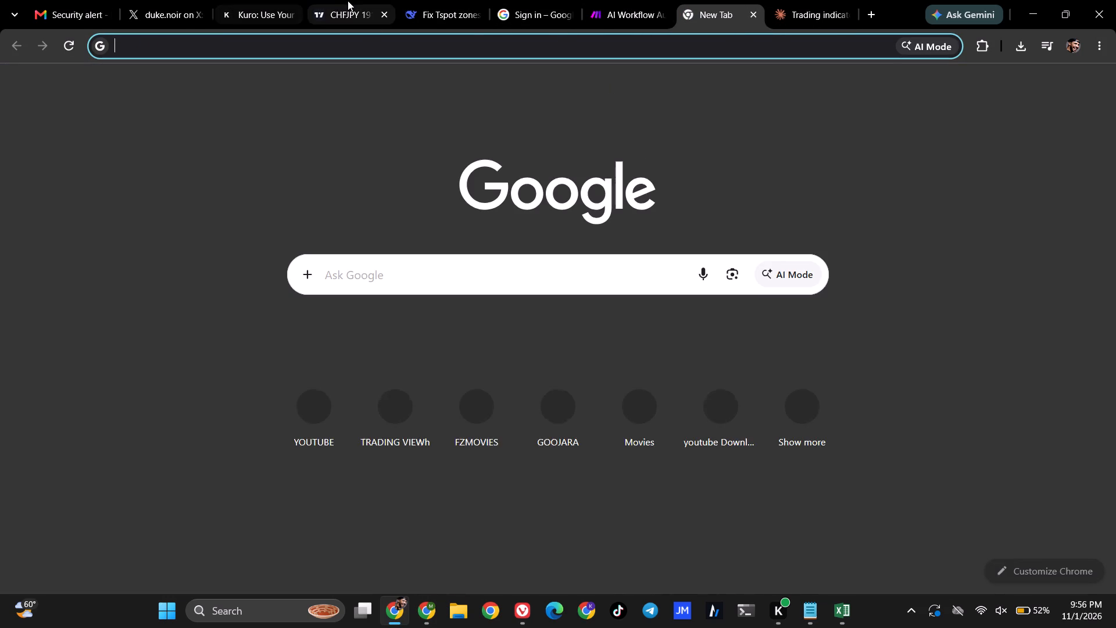
left_click(348, 1)
scroll(573, 350, "up", 4)
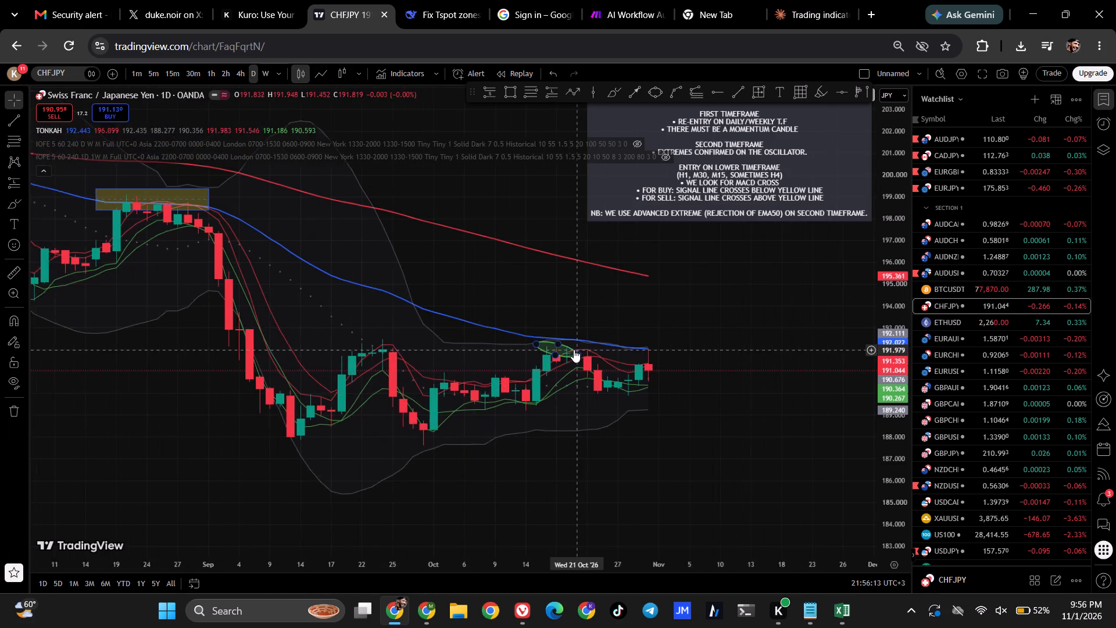
scroll(589, 329, "up", 1)
left_click_drag(620, 322, 432, 291)
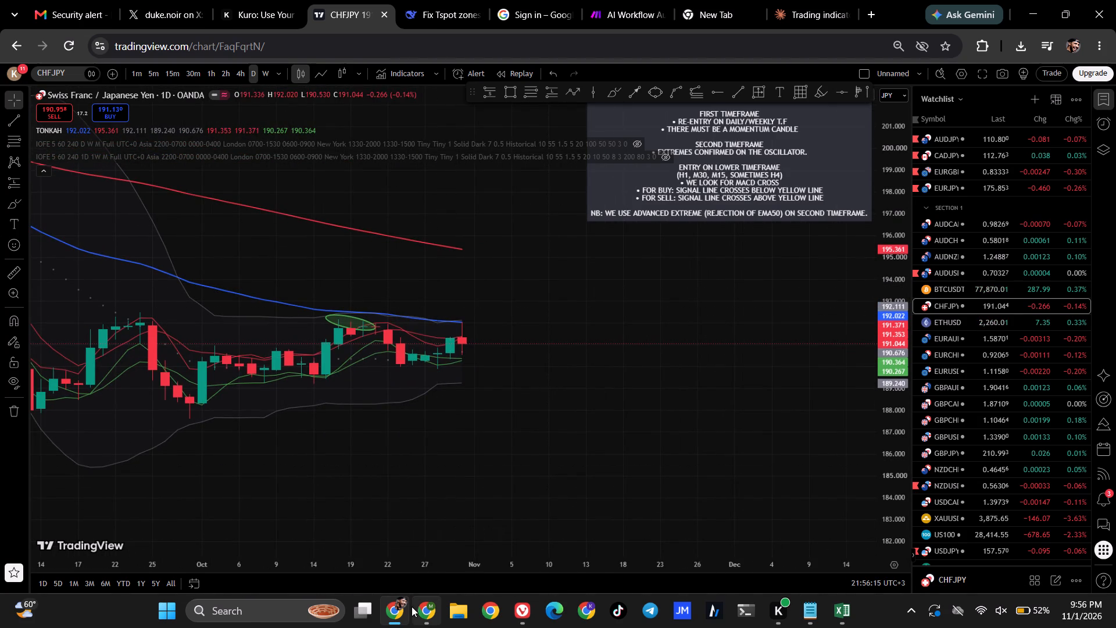
left_click(412, 606)
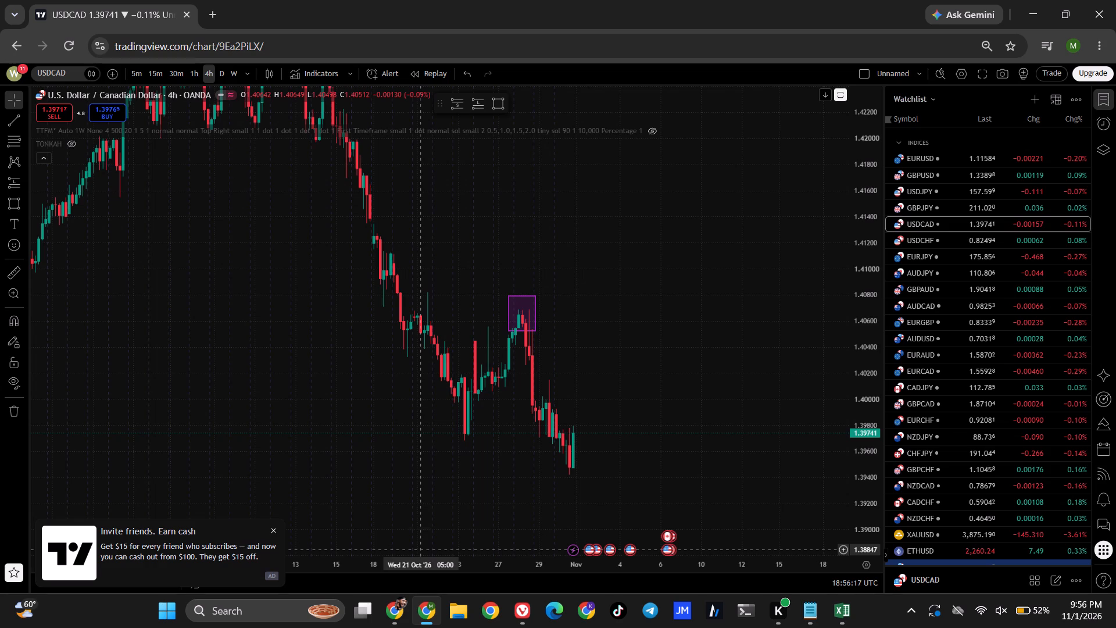
scroll(577, 293, "up", 4)
left_click_drag(871, 290, 869, 434)
left_click(273, 528)
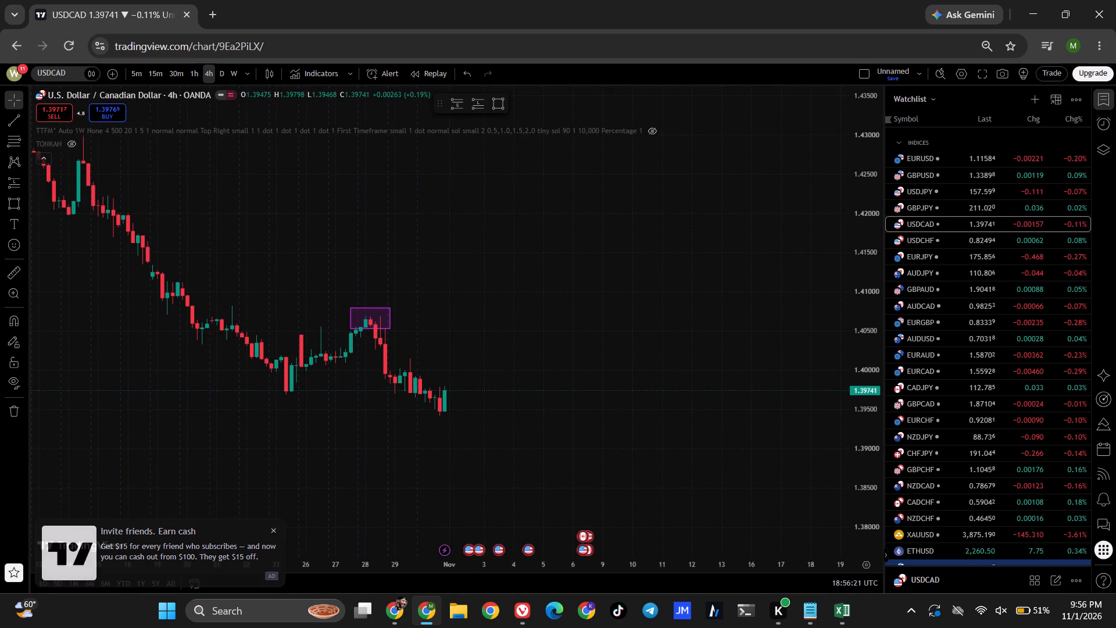
left_click_drag(262, 490, 419, 439)
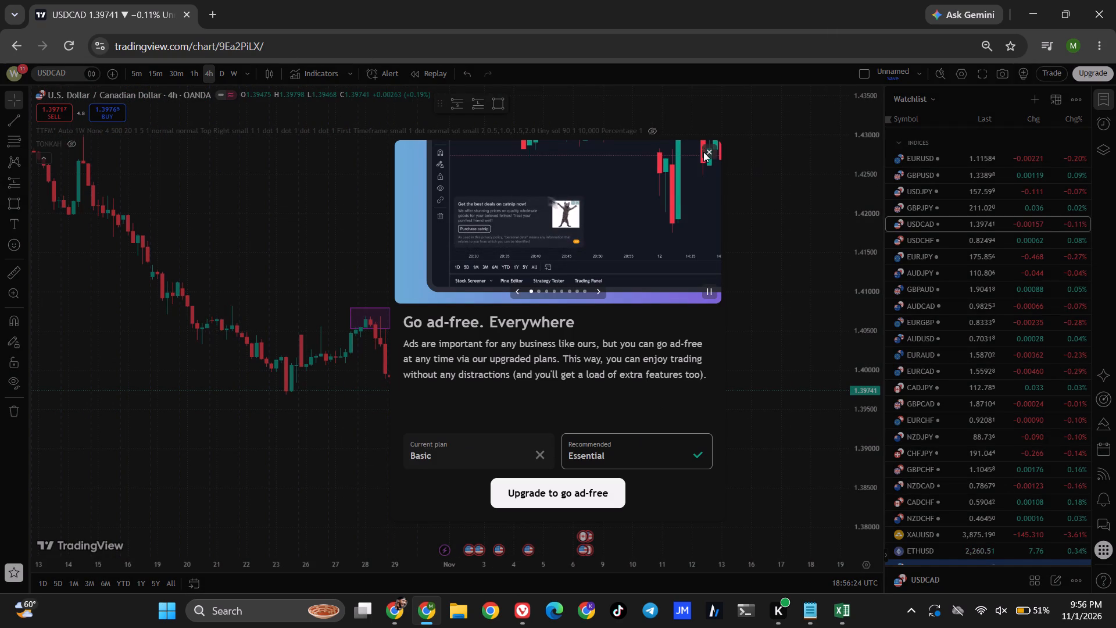
left_click(703, 152)
scroll(548, 280, "down", 4)
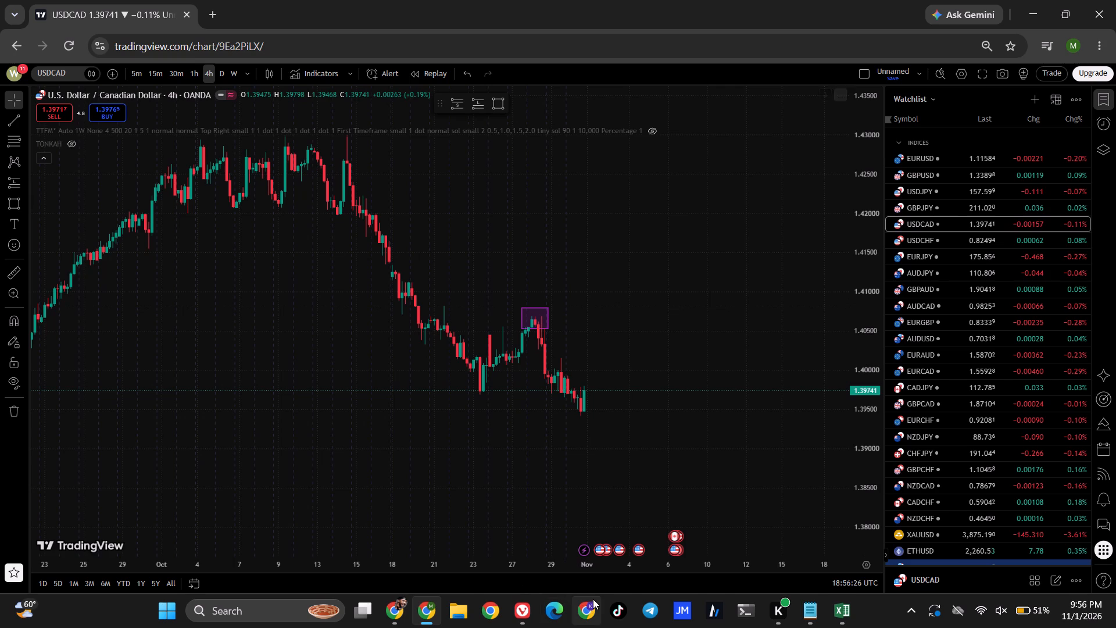
left_click(577, 480)
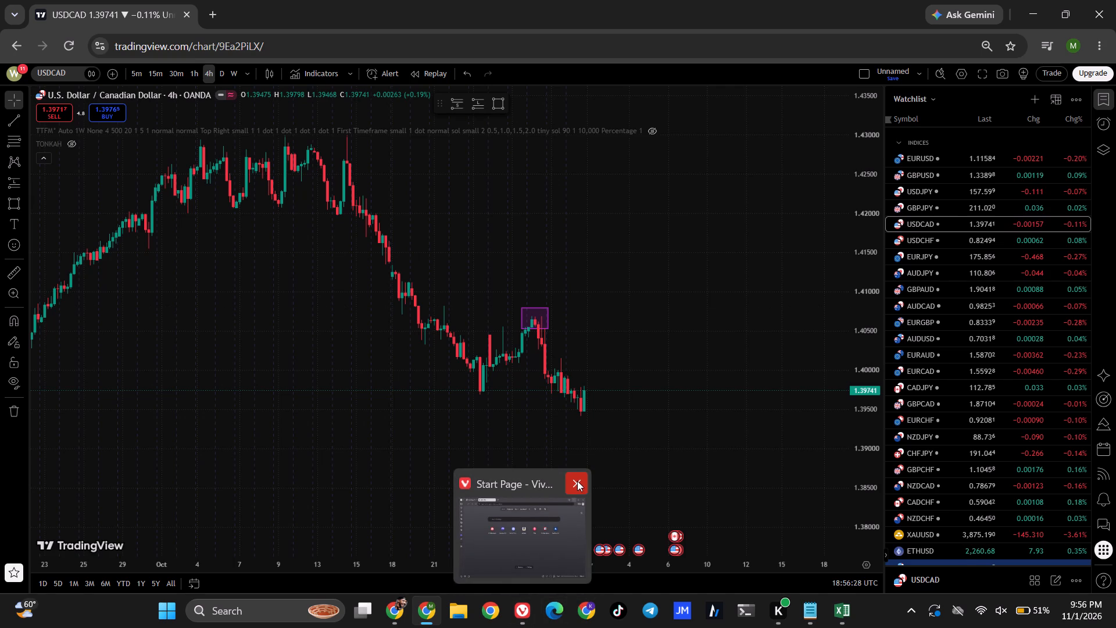
Back in the Excel workbook, enter =SUMIF(B4:B12,2,C4:C12) in cell C20 of the FORMATTED sheet for the 2-star first-quarter revenue.
left_click(833, 616)
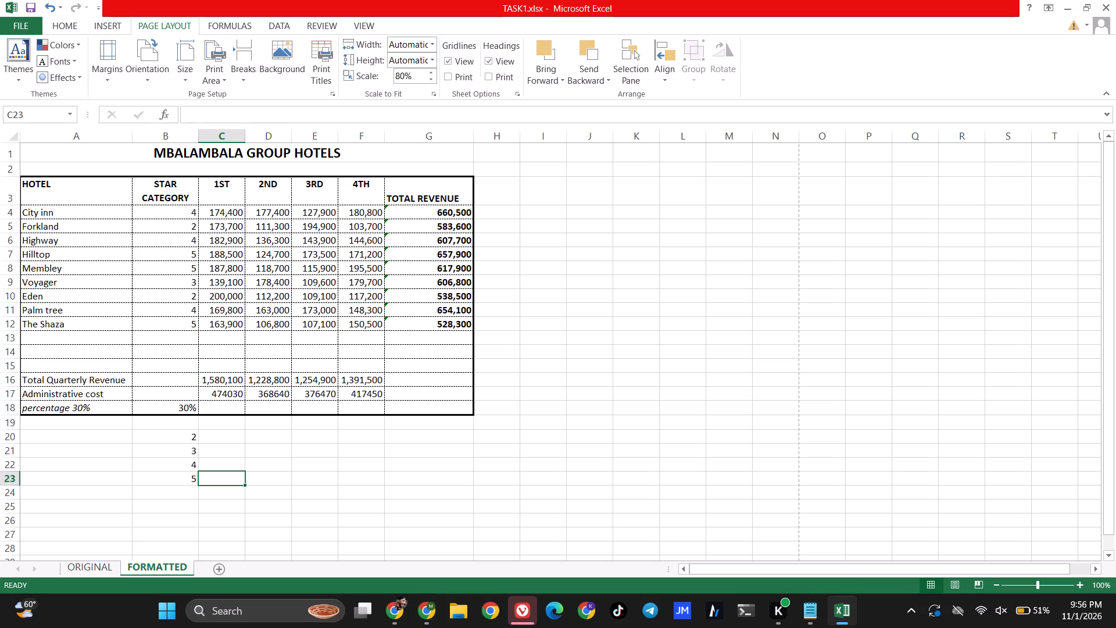
scroll(332, 327, "down", 2)
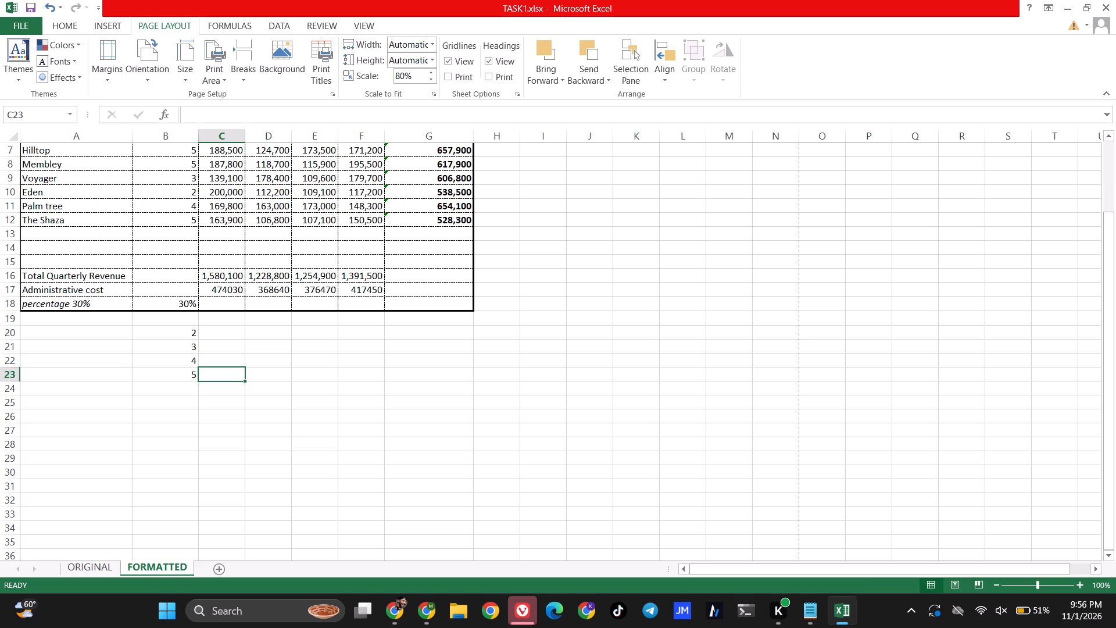
left_click(206, 327)
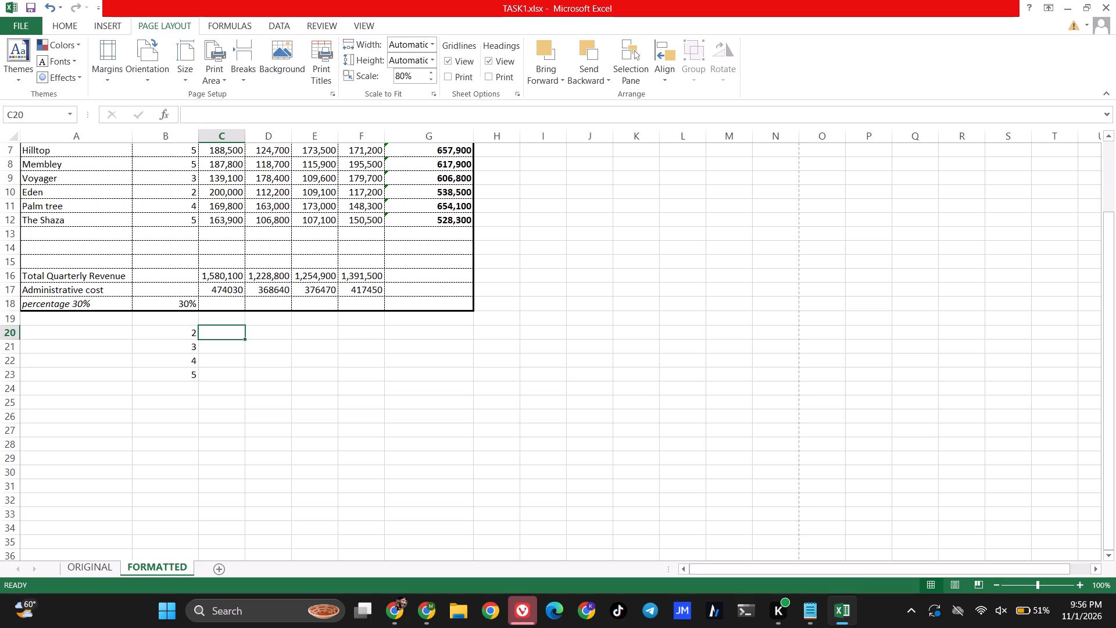
key("equal")
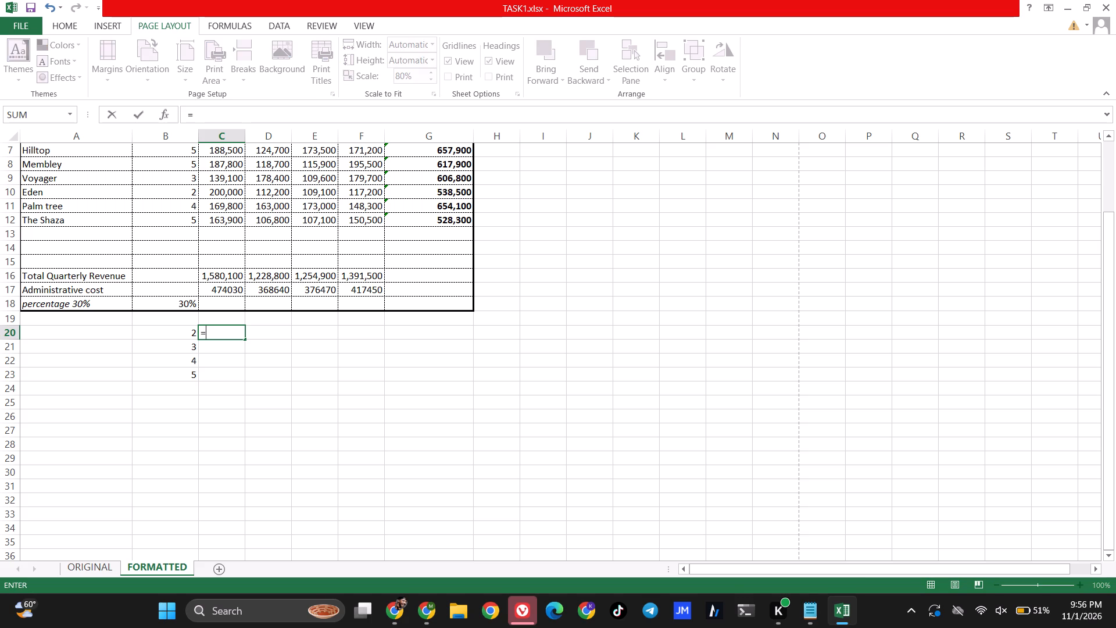
key("s")
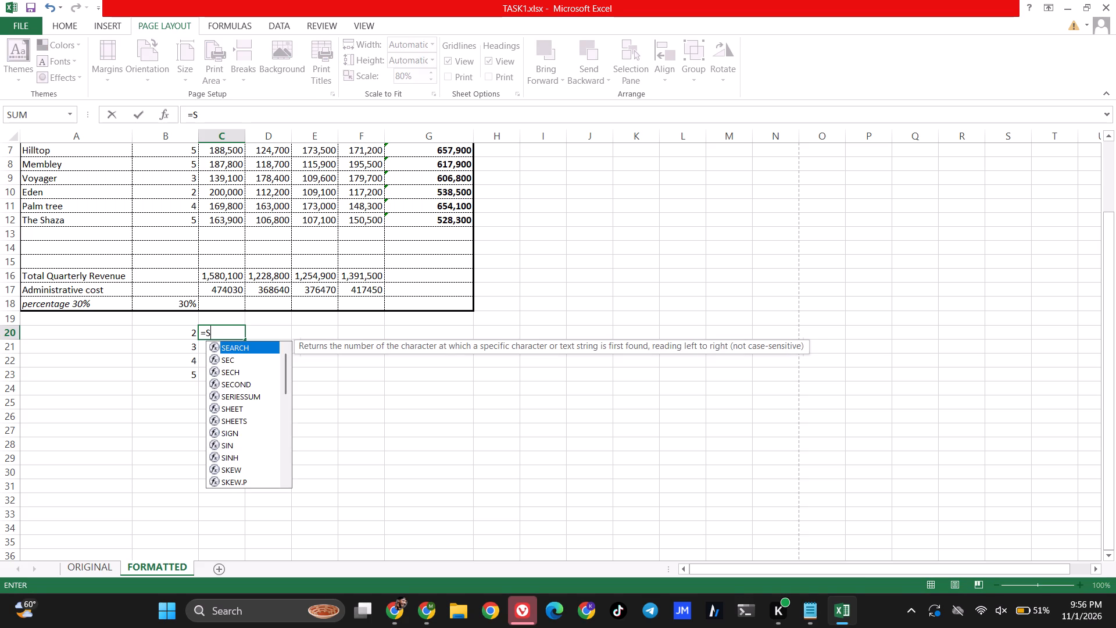
type("UMI")
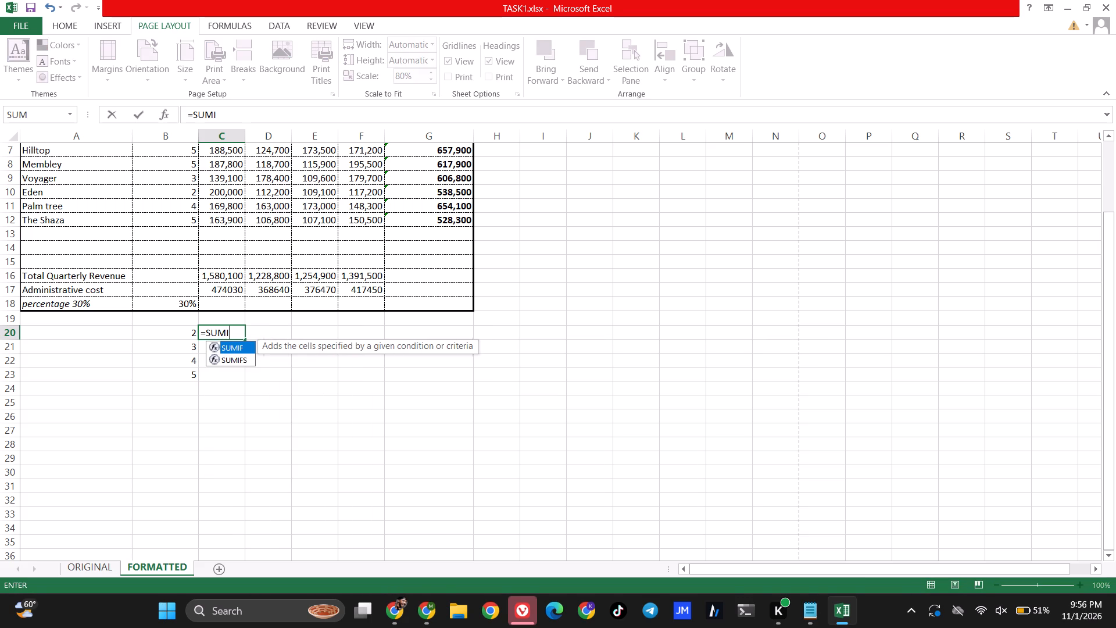
key("f")
scroll(194, 247, "up", 2)
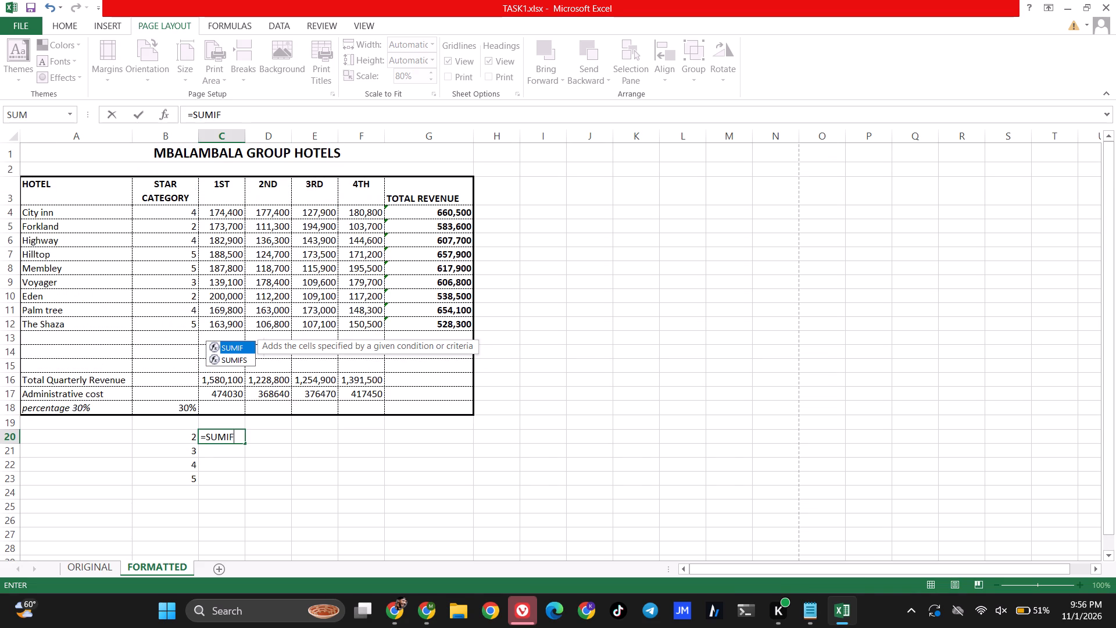
left_click(154, 210)
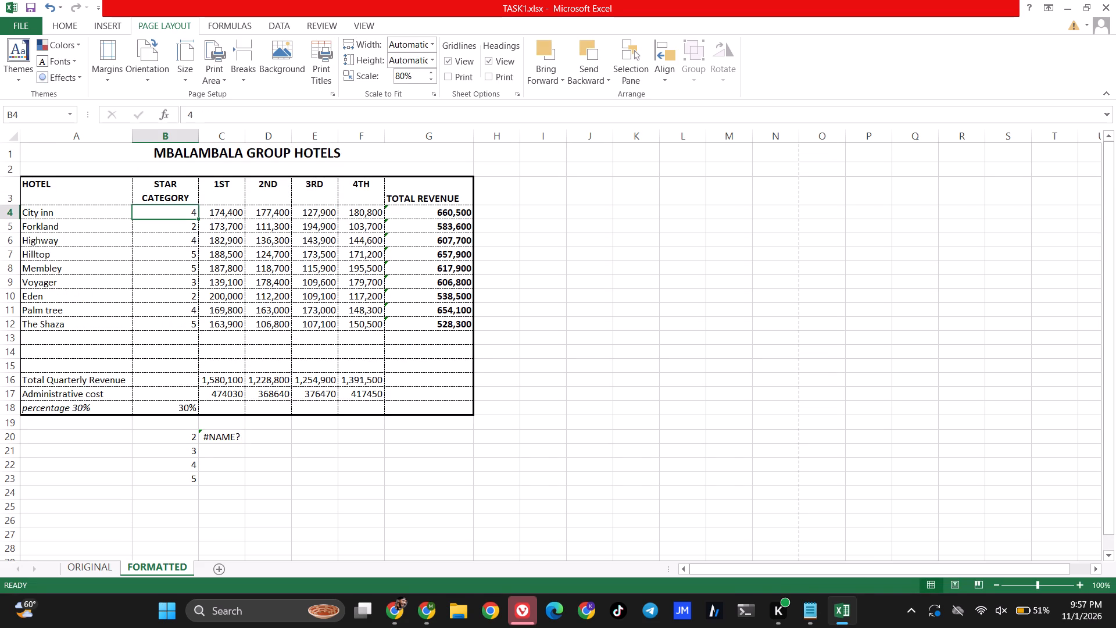
double_click(234, 440)
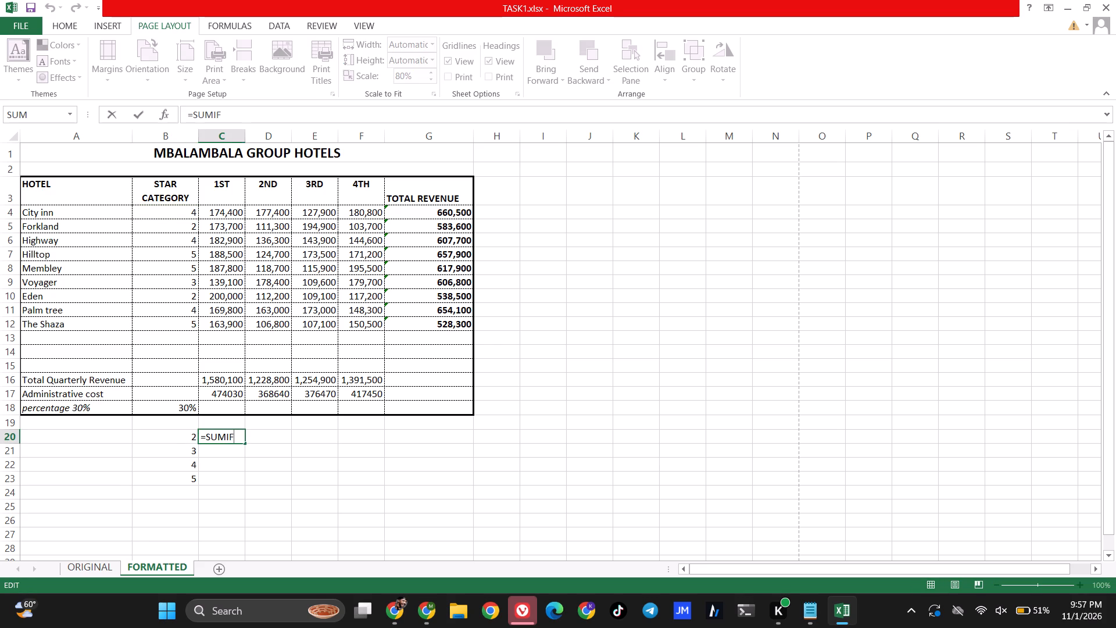
key("shift+parenleft")
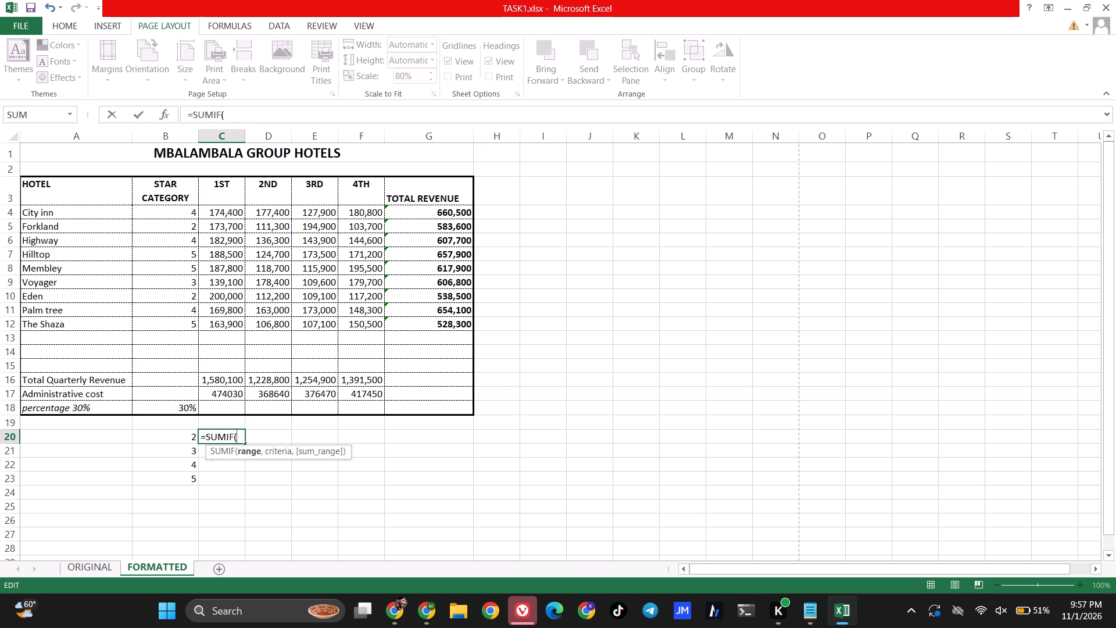
left_click_drag(164, 324, 198, 209)
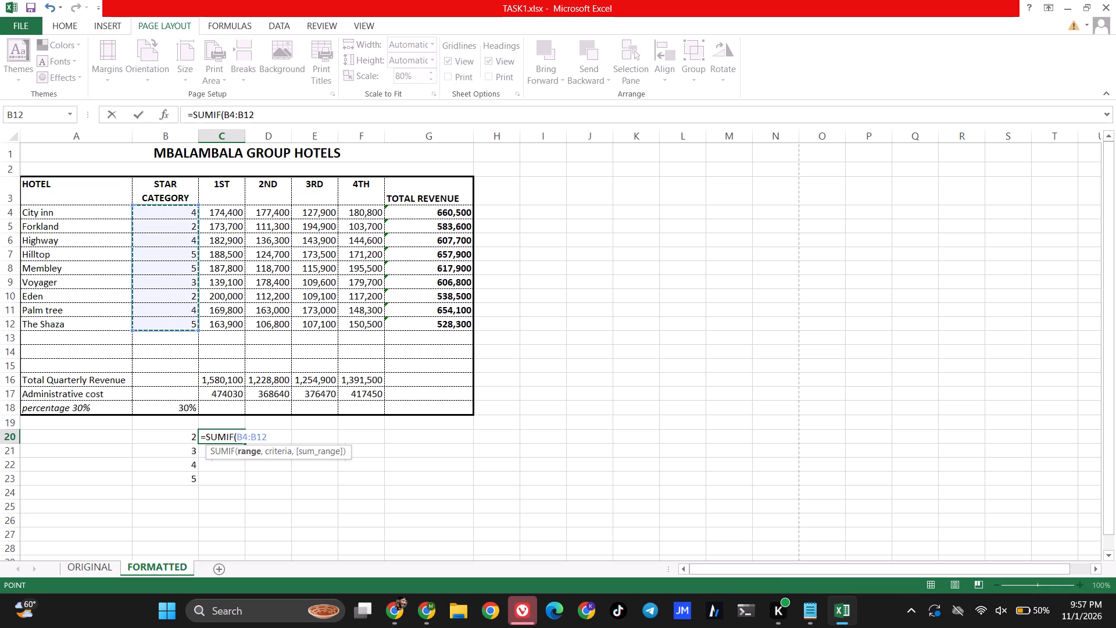
key("comma")
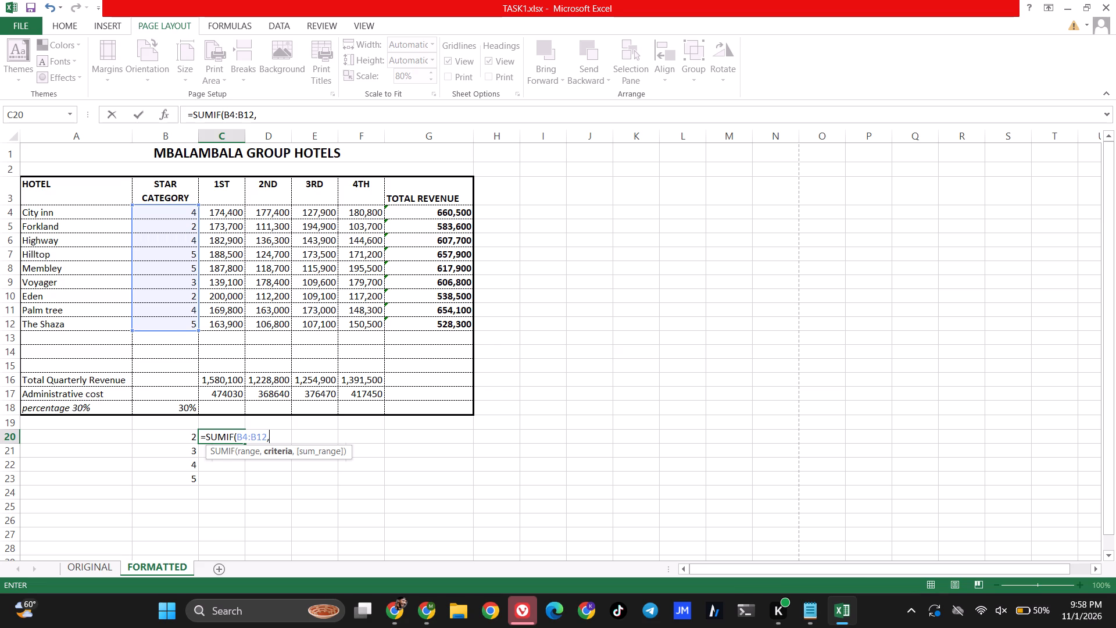
type("2,")
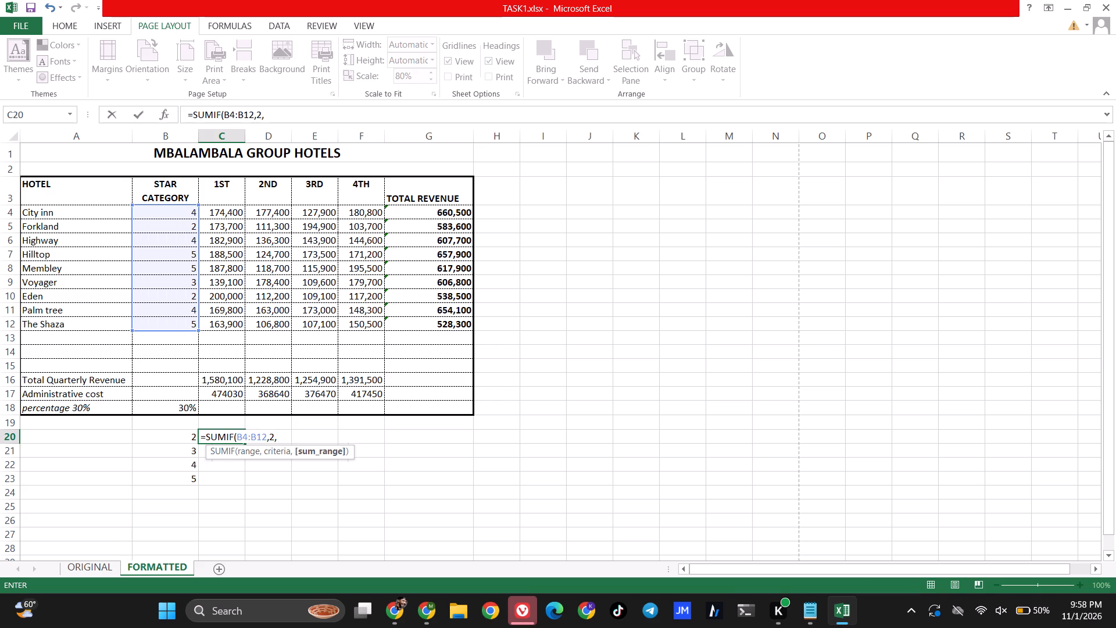
left_click_drag(217, 209, 238, 255)
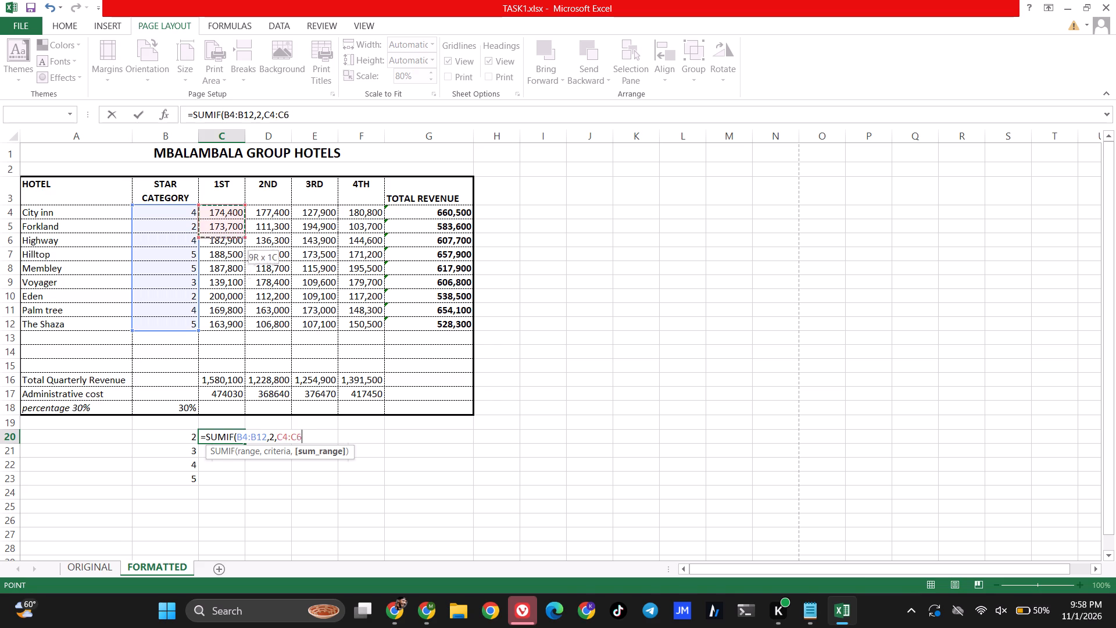
left_click_drag(238, 255, 243, 327)
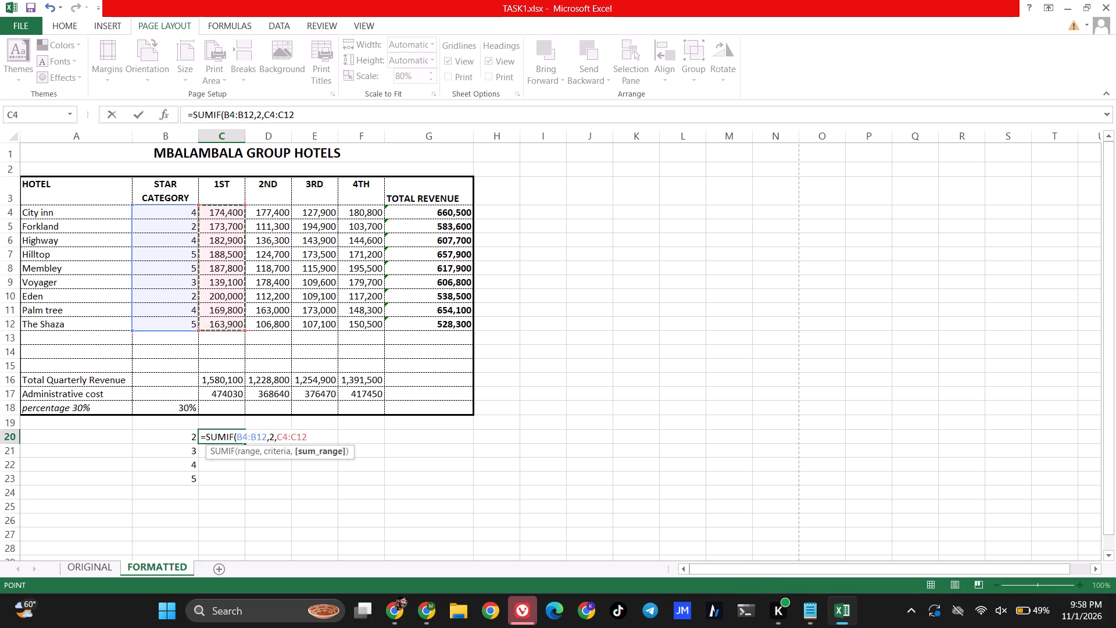
key("shift+parenright")
key("Return")
Fill the SUMIF formula from C20 across to F20 for the remaining quarters.
left_click(237, 438)
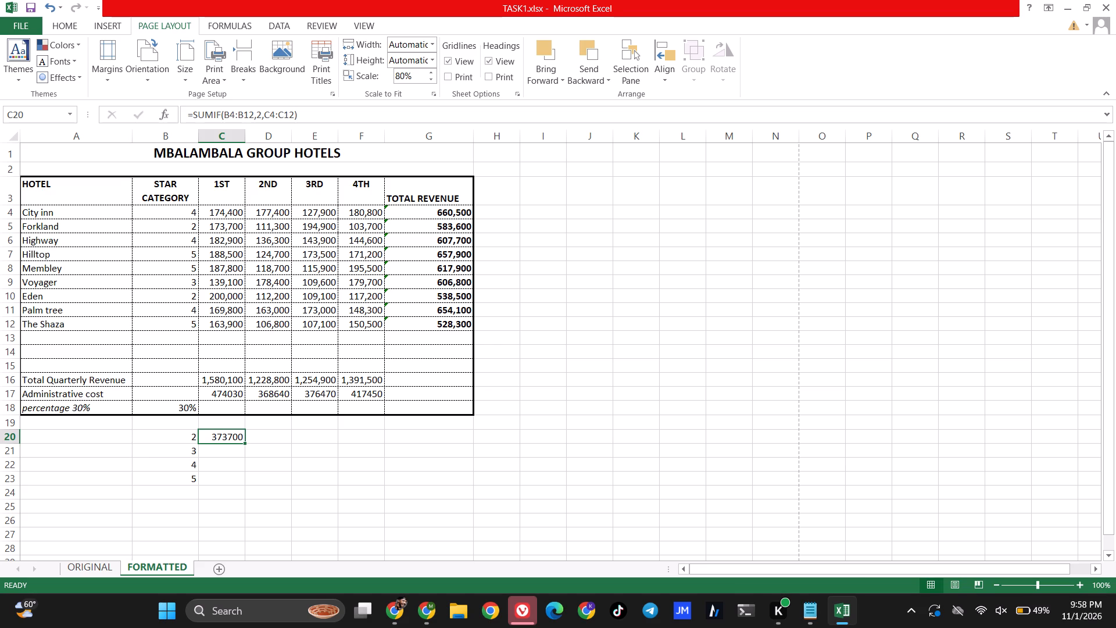
left_click_drag(244, 444, 320, 442)
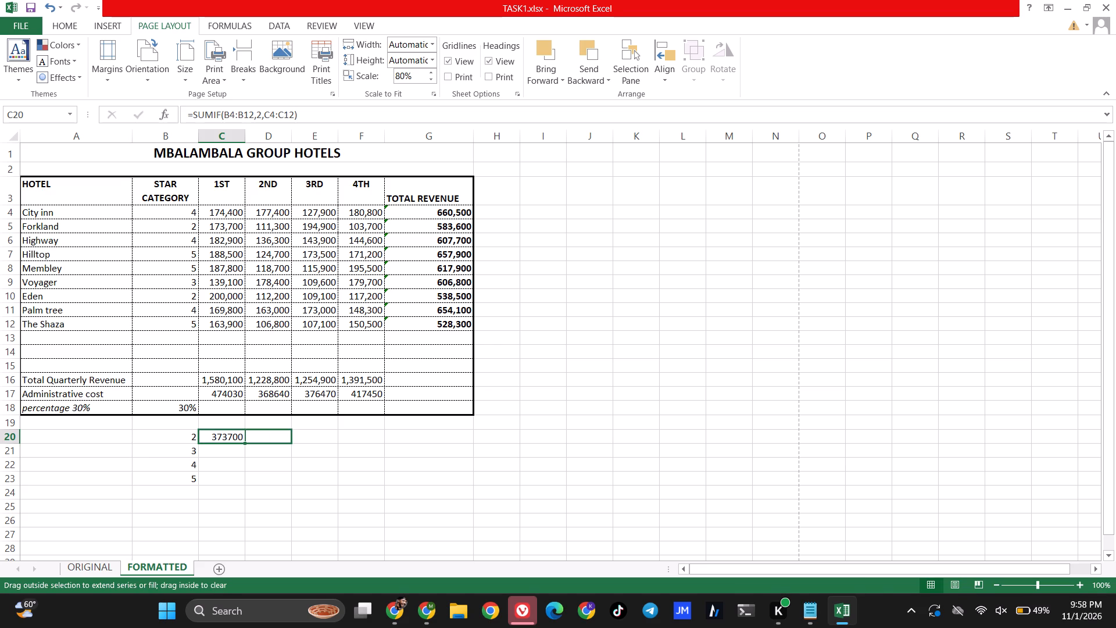
left_click_drag(320, 442, 375, 440)
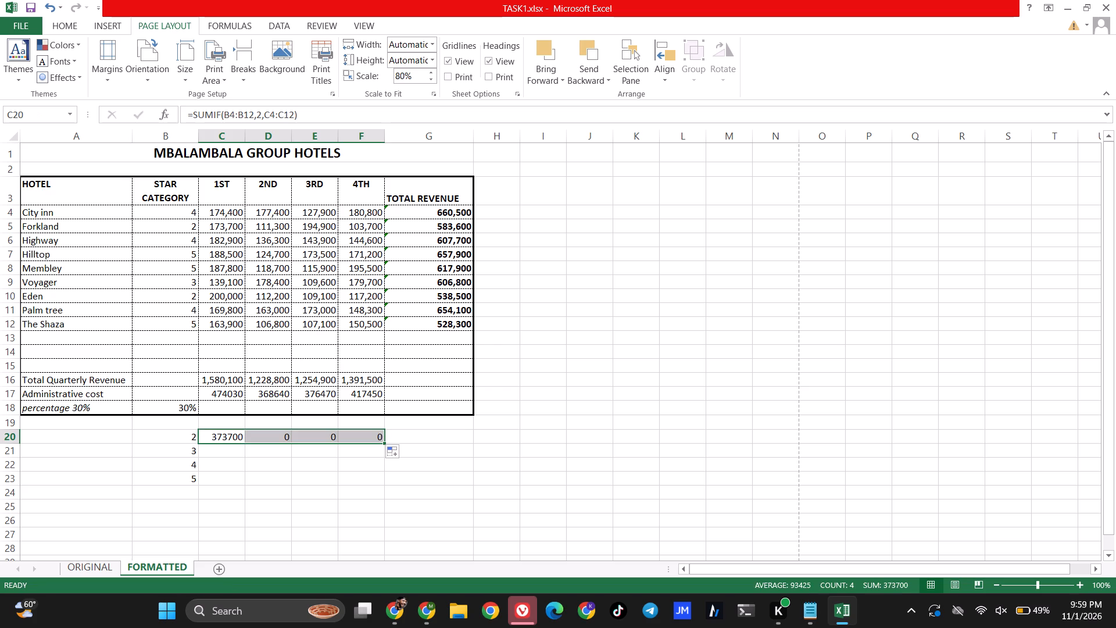
Make the criteria range absolute in C20's SUMIF formula so it reads =SUMIF($B$4:$B$12,2,C4:C12).
left_click(223, 112)
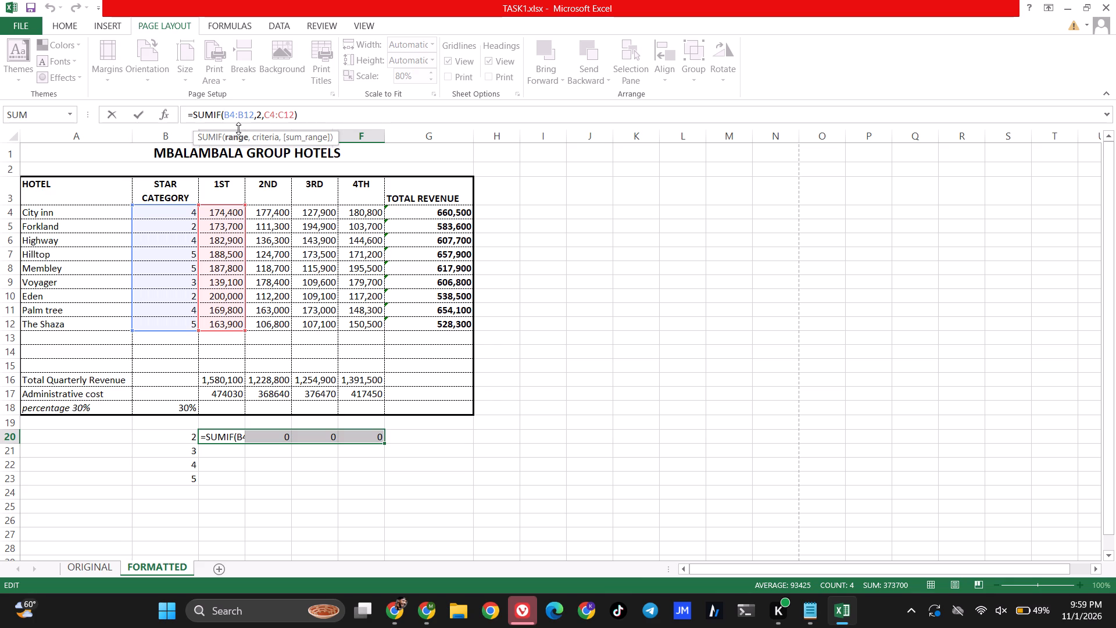
scroll(226, 317, "down", 1)
key("shift+dollar")
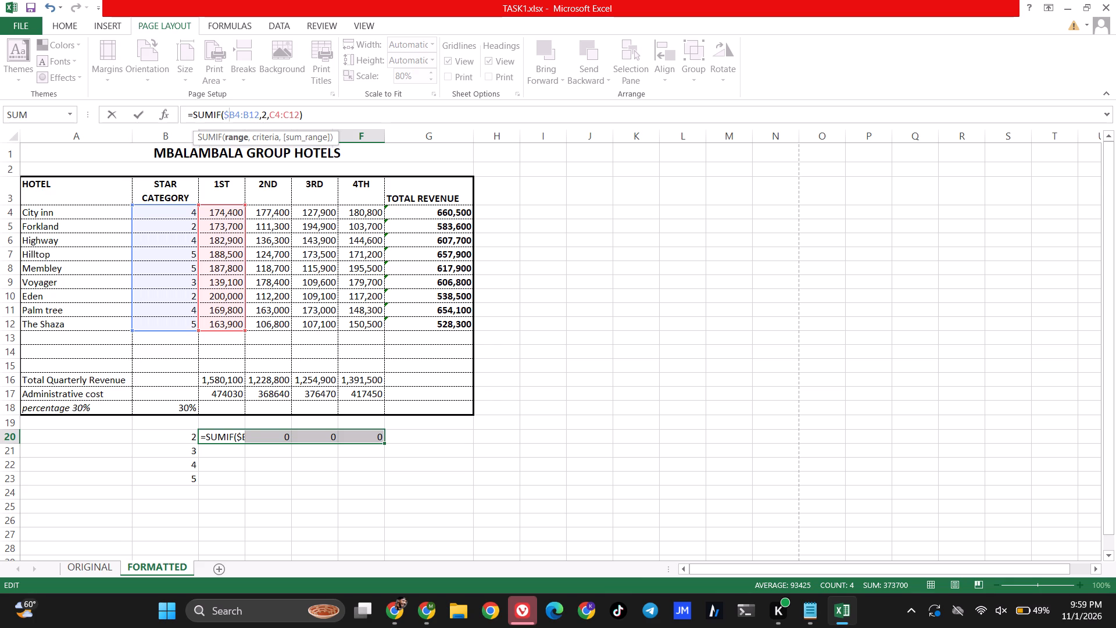
left_click(234, 114)
key("shift+dollar")
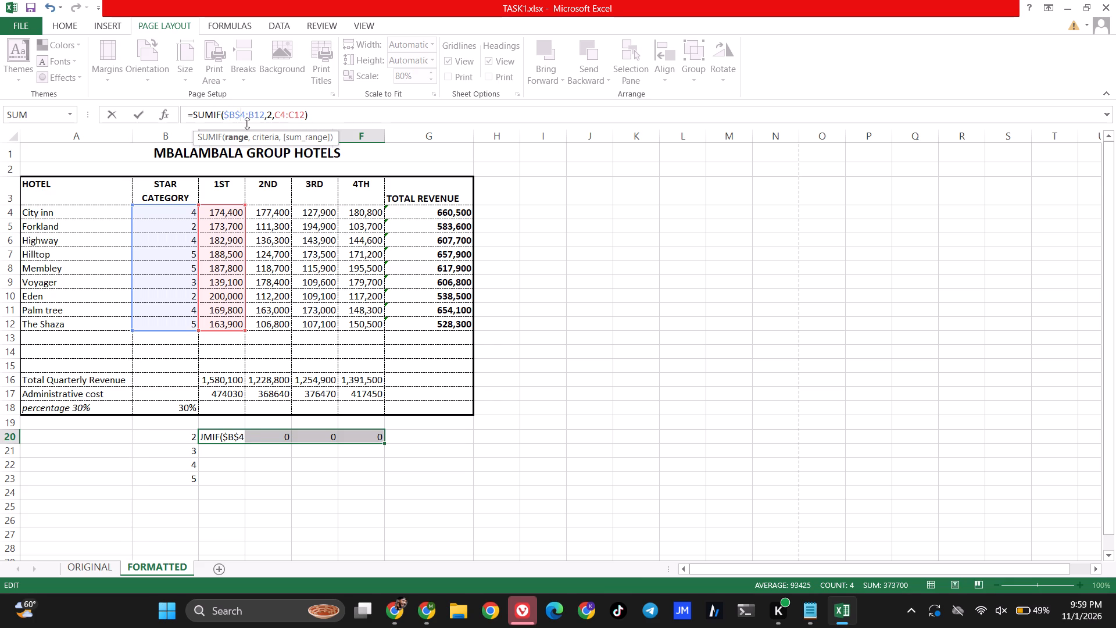
left_click(253, 117)
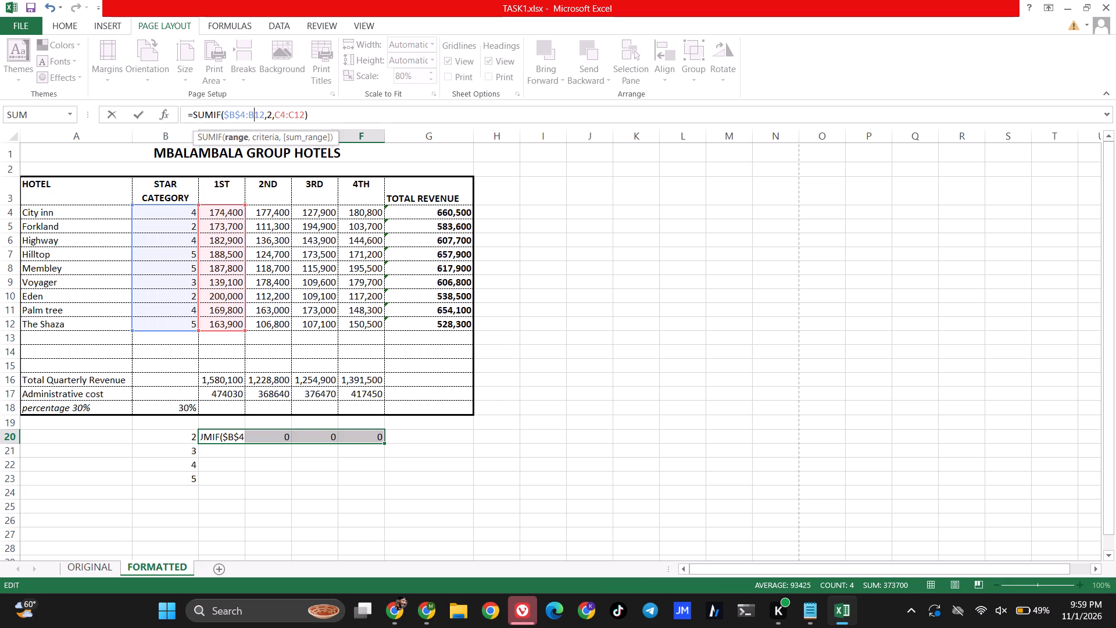
left_click(249, 115)
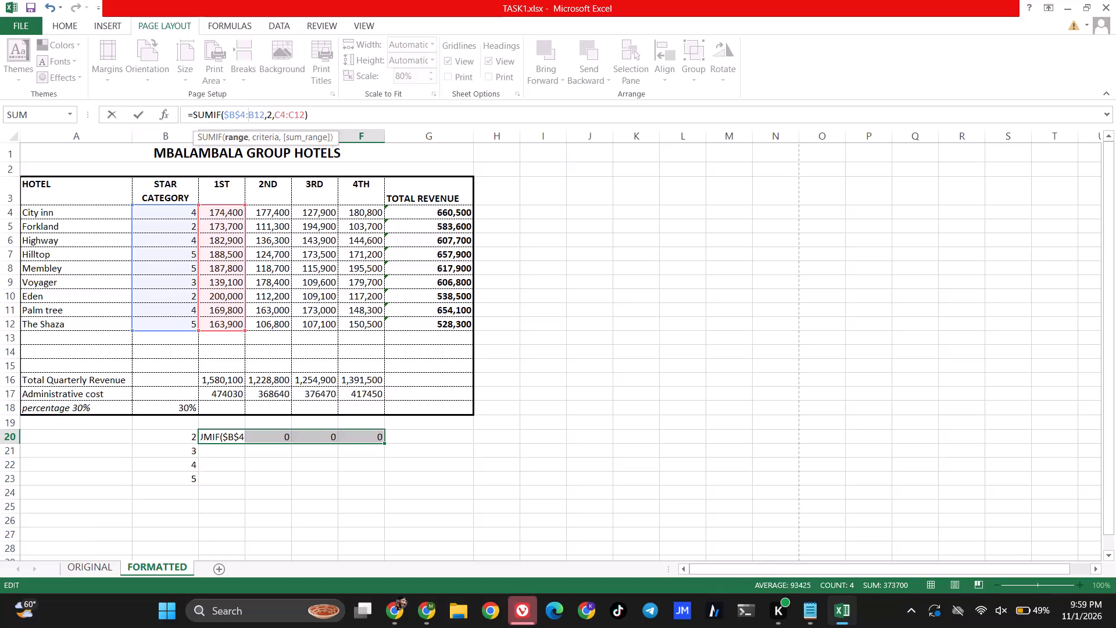
key("shift+dollar")
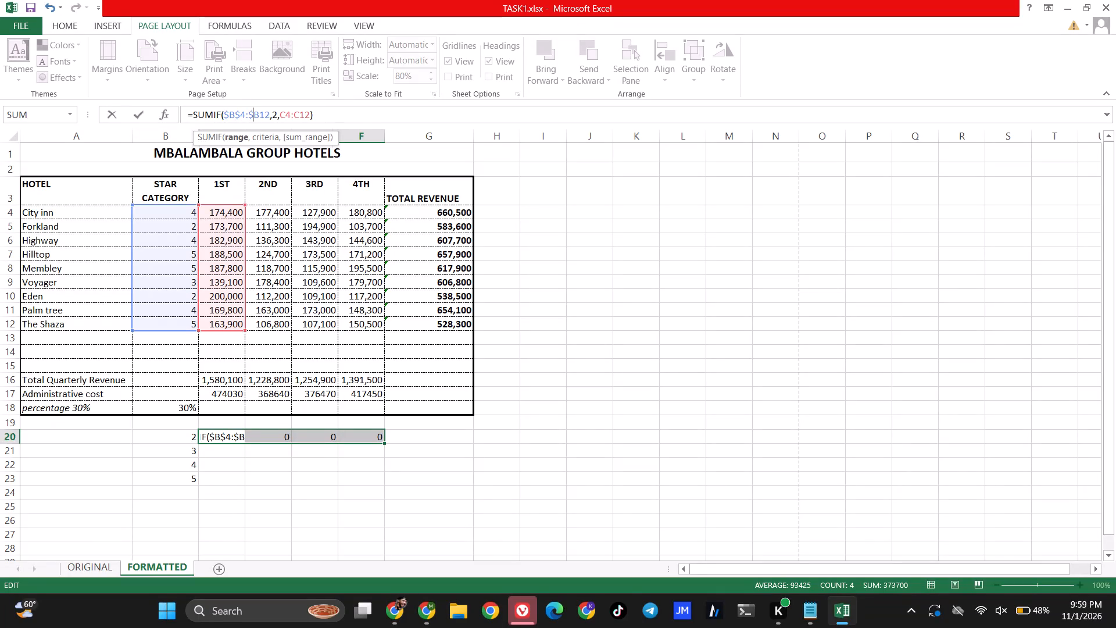
left_click(263, 117)
left_click(259, 122)
key("shift+dollar")
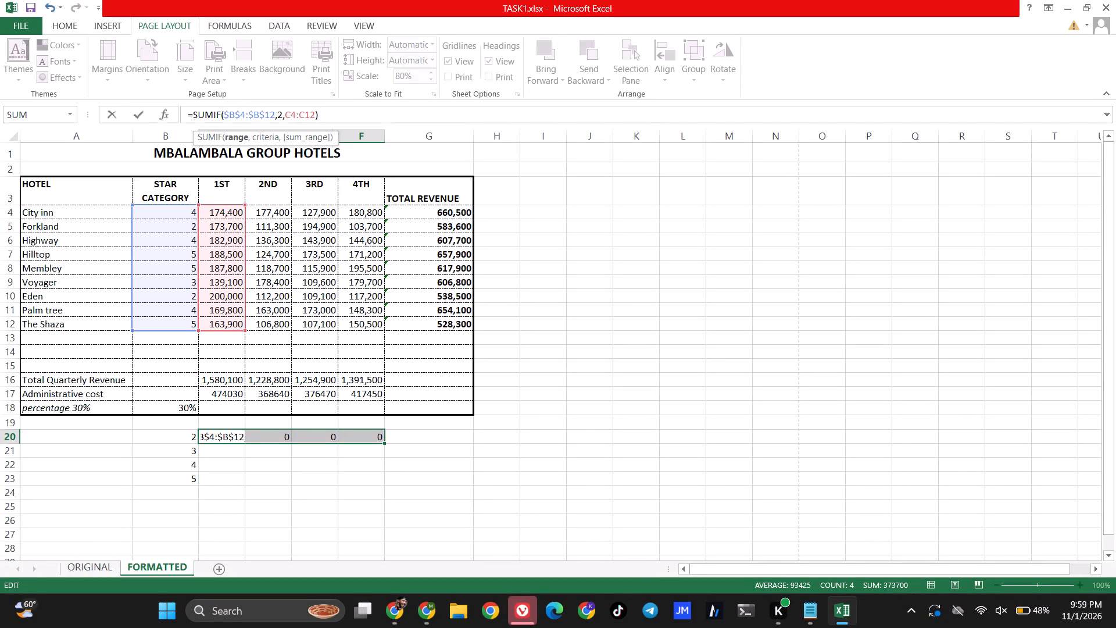
key("Return")
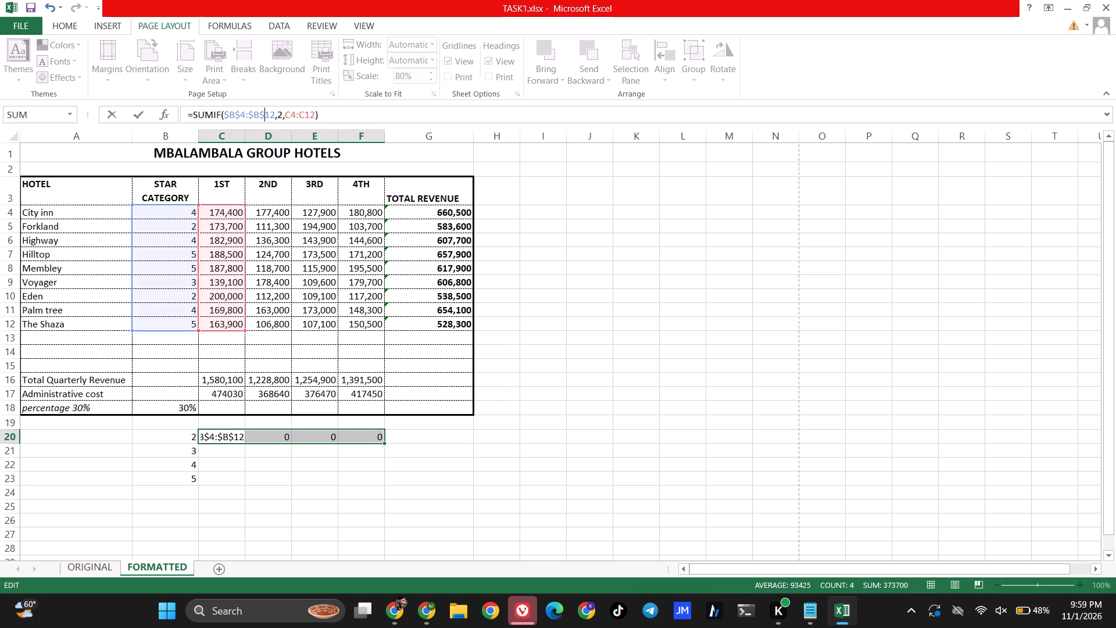
Fill the corrected 2-star SUMIF formula from C20 across to F20 for the remaining quarters.
left_click(230, 435)
left_click_drag(244, 443, 380, 447)
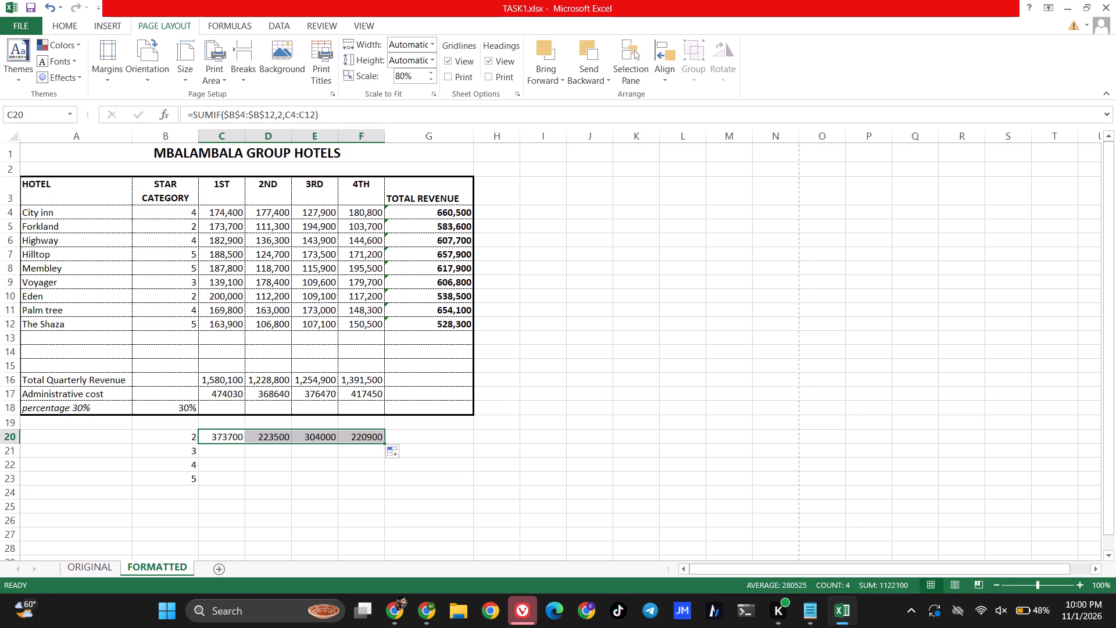
Copy the SUMIF formula from C20 into C21, the first-quarter cell of the 3-star row.
left_click(219, 451)
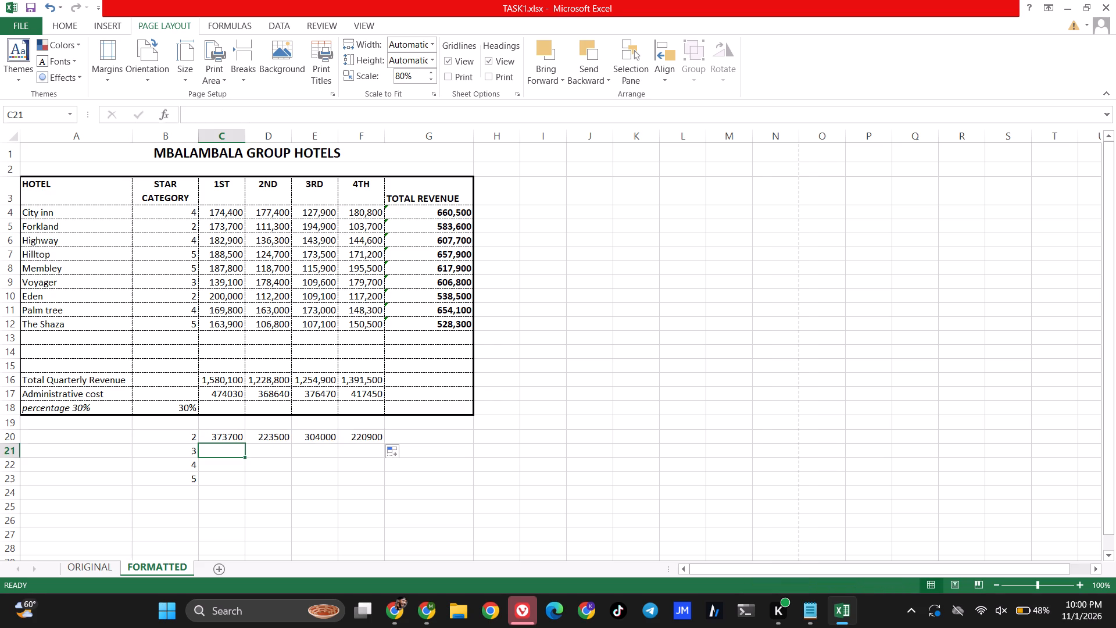
left_click(246, 454)
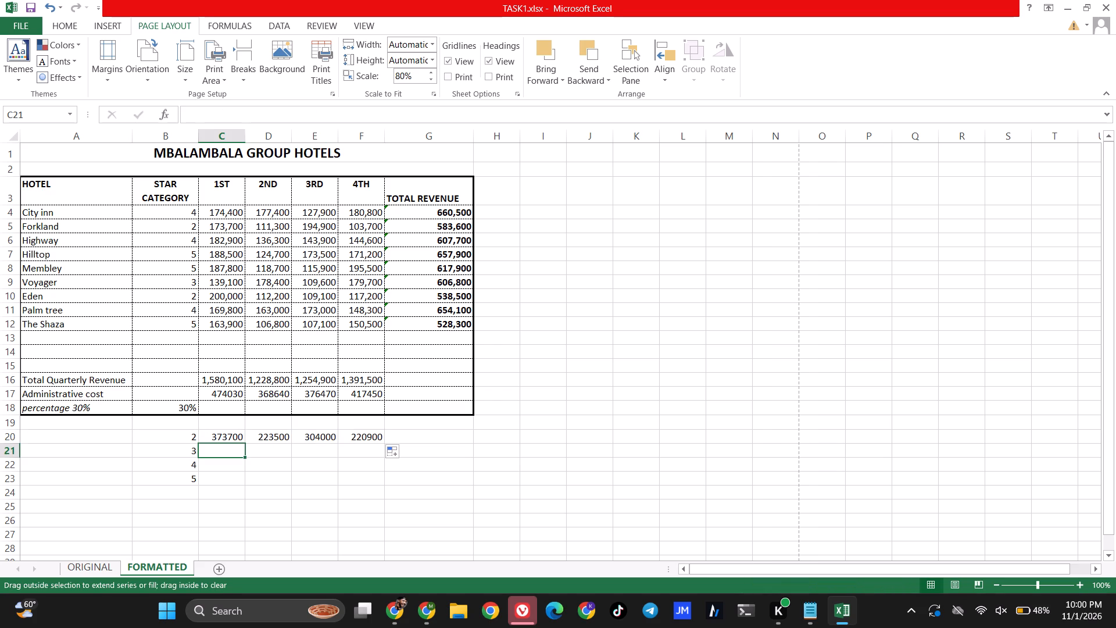
left_click(212, 472)
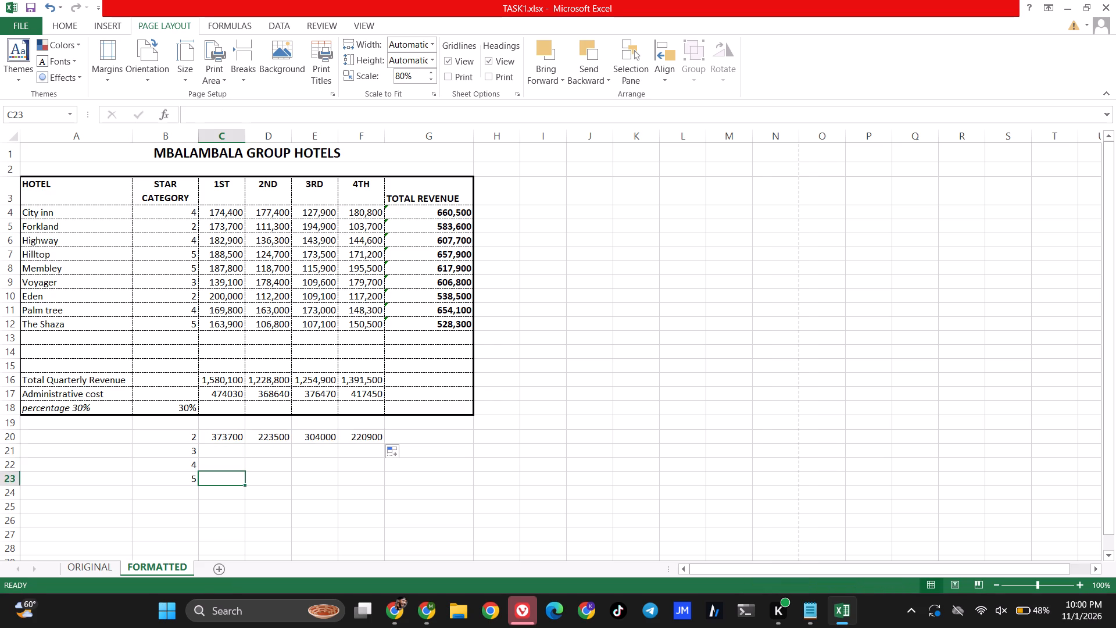
left_click(230, 439)
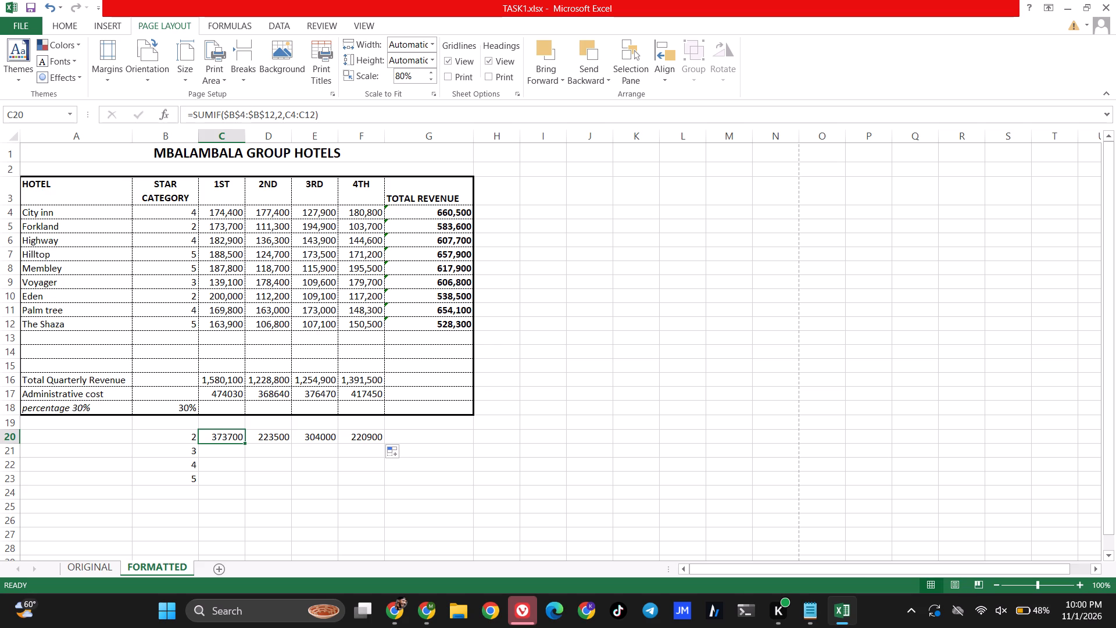
right_click(234, 436)
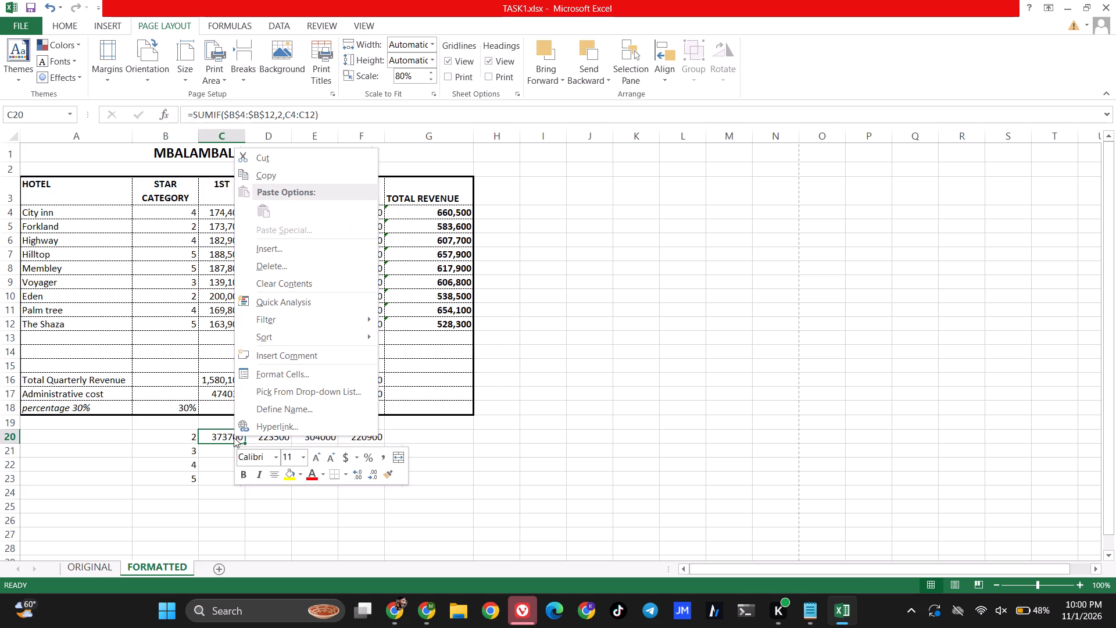
left_click(270, 177)
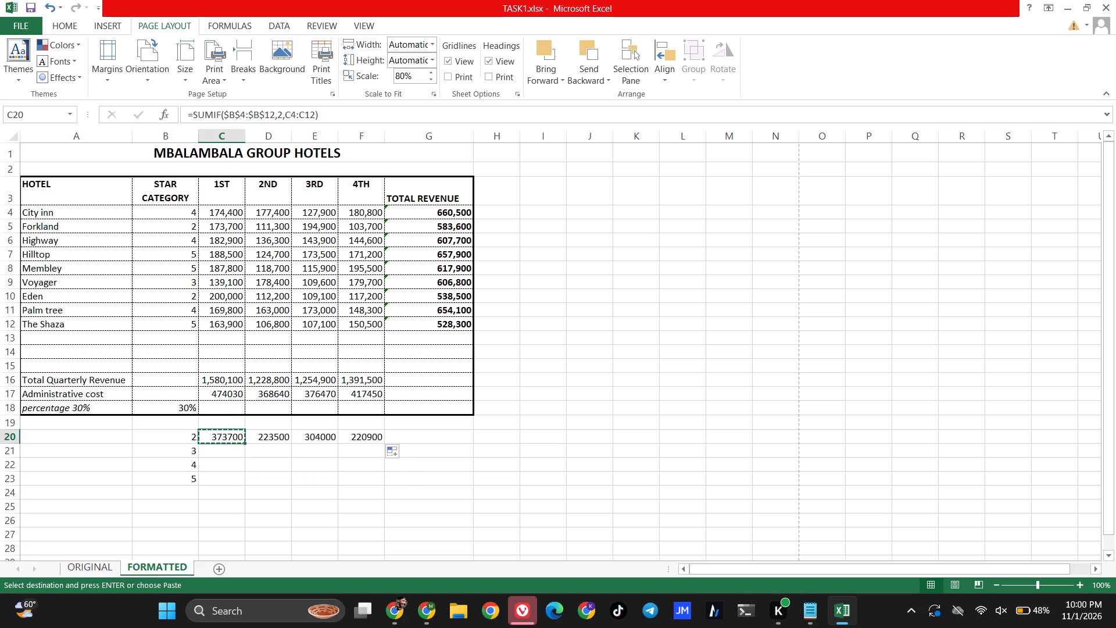
left_click(216, 449)
right_click(216, 449)
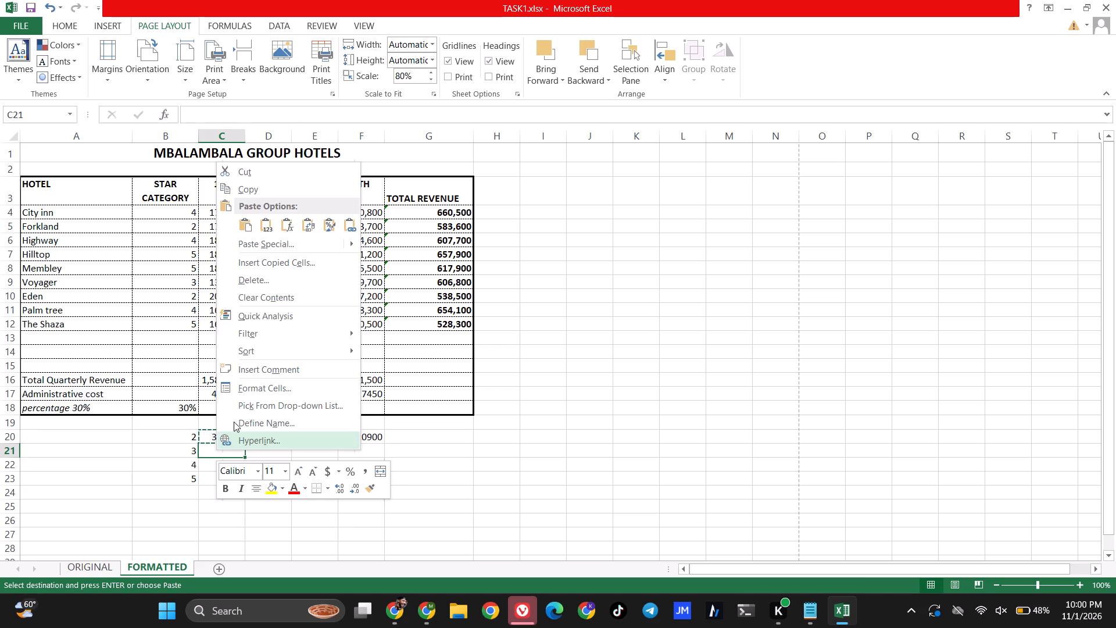
left_click(246, 221)
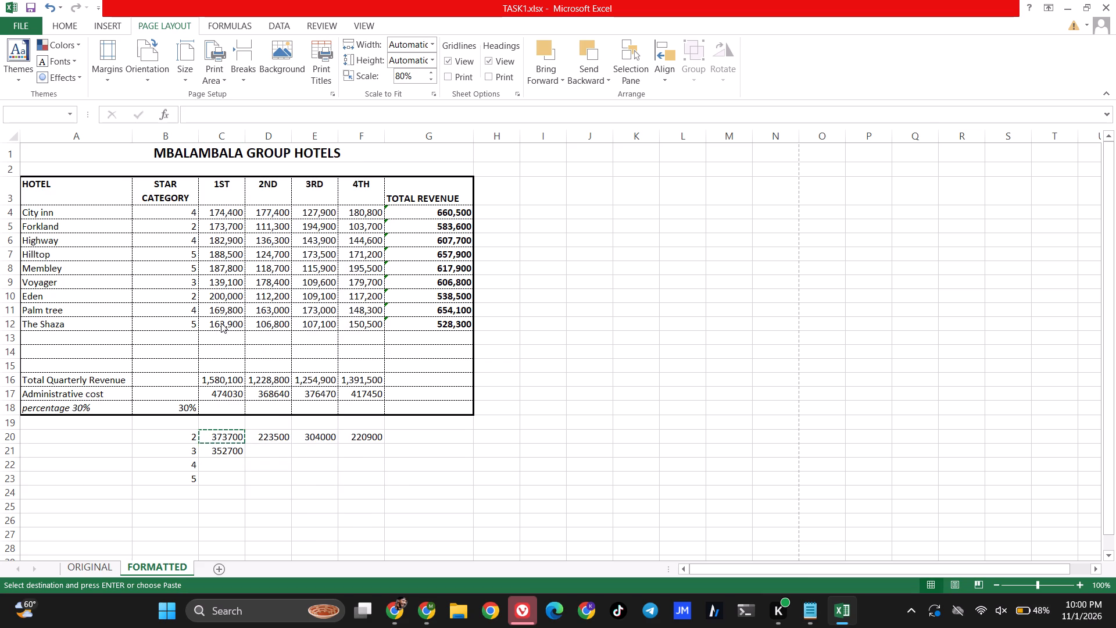
left_click(220, 445)
left_click(220, 448)
left_click(224, 478)
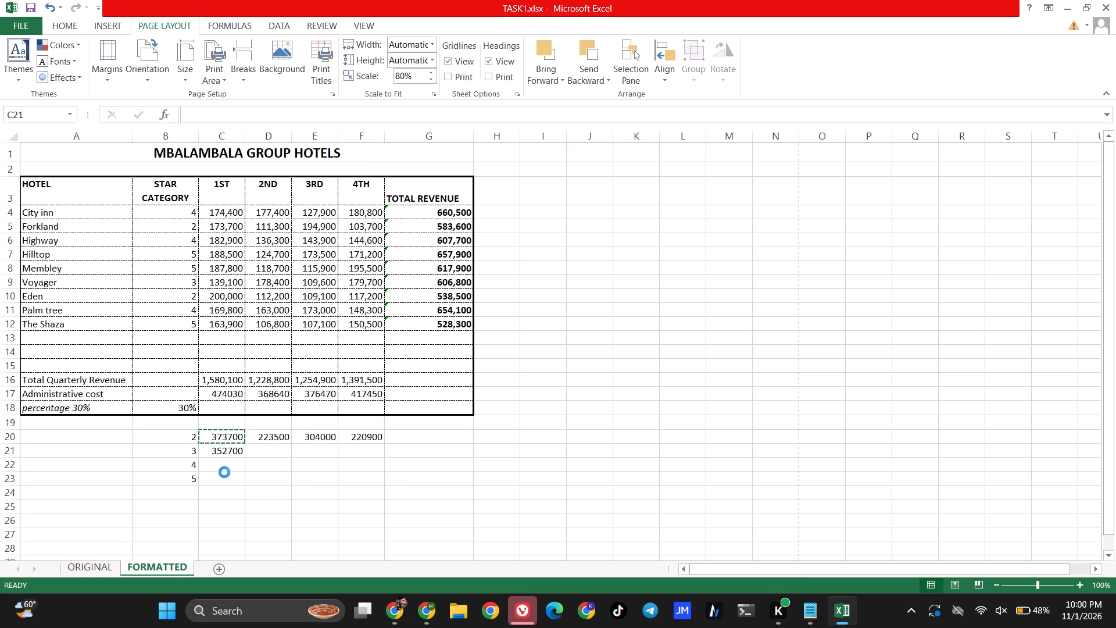
Change the criterion in C21's SUMIF formula to 3.
left_click(214, 451)
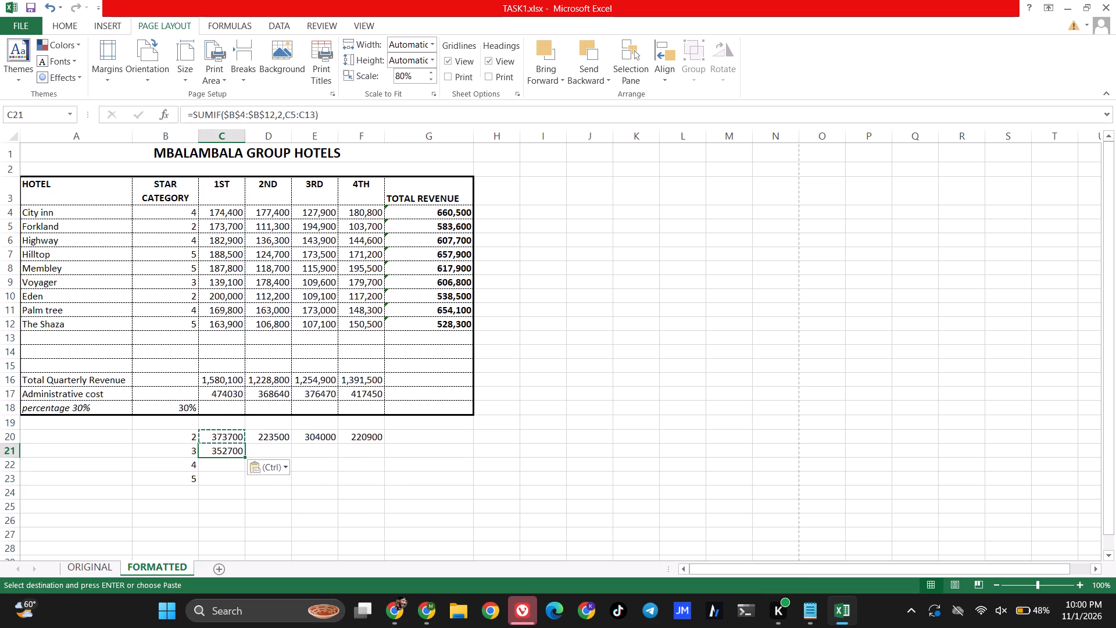
left_click(281, 113)
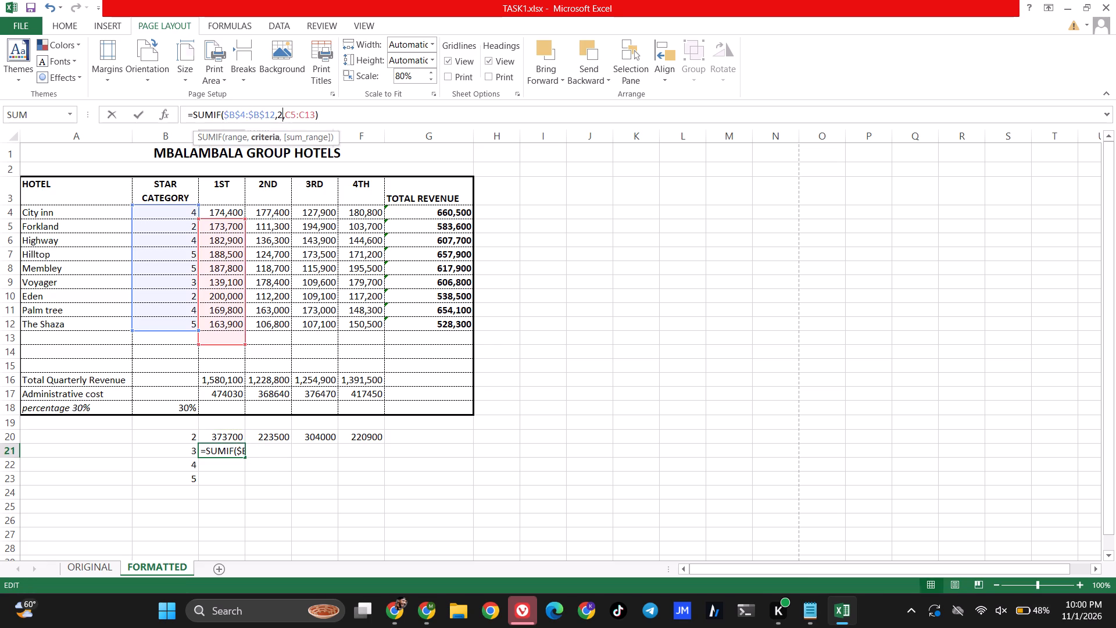
key("BackSpace")
key("3")
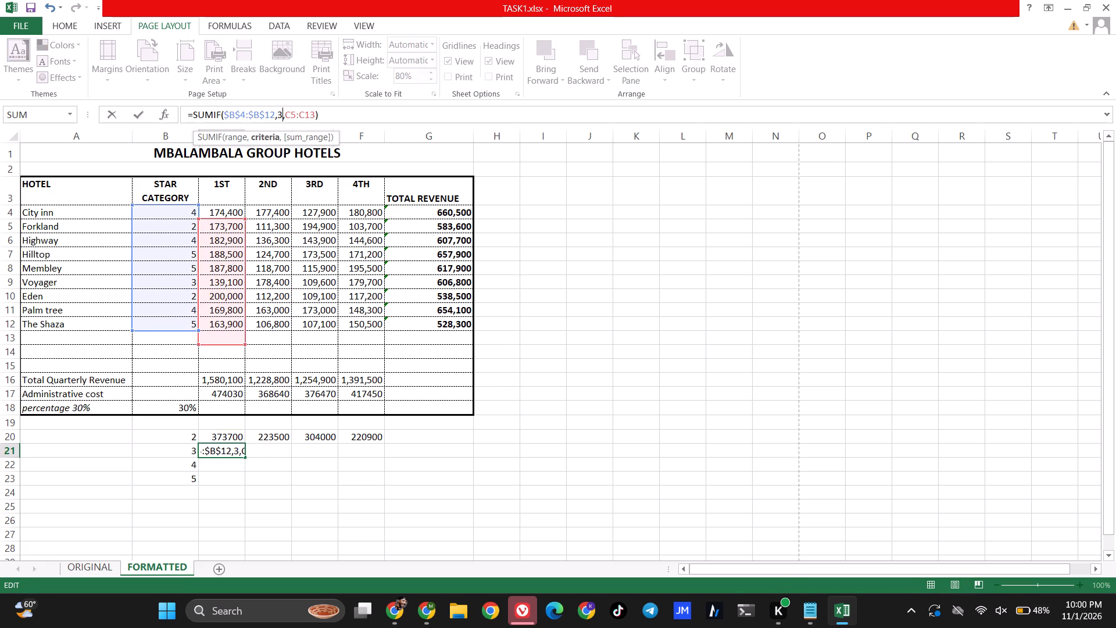
key("Return")
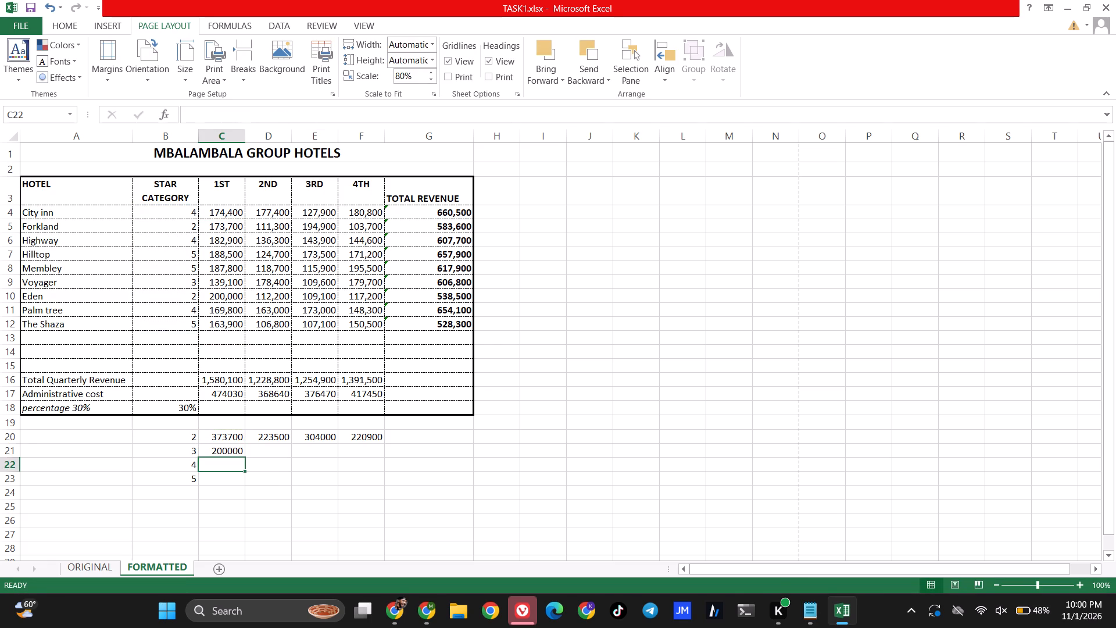
Fill the 3-star SUMIF formula from C21 across to F21 for the remaining quarters.
left_click(227, 447)
left_click_drag(246, 457, 372, 456)
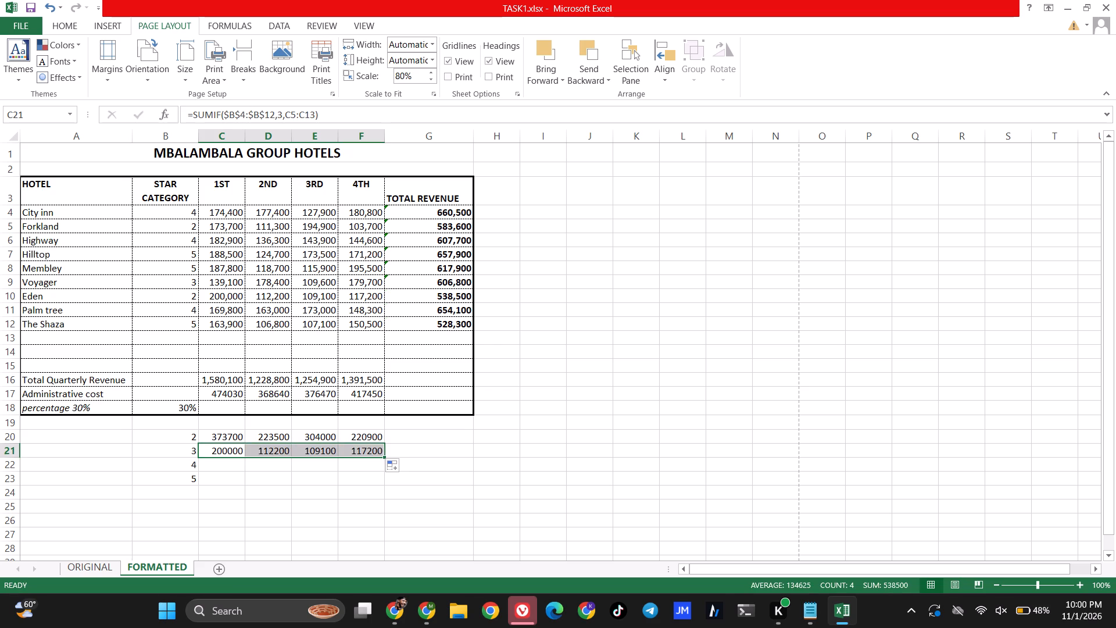
Copy the SUMIF formula from C21 into C22, the first-quarter cell of the 4-star row.
left_click(214, 463)
right_click(219, 464)
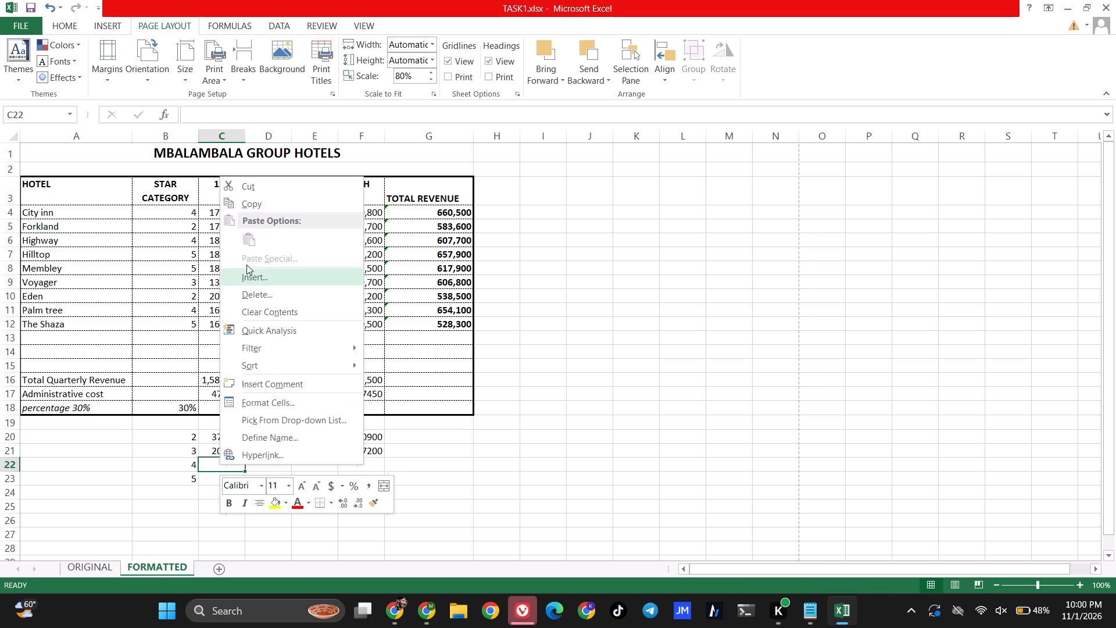
left_click(191, 445)
left_click(213, 451)
right_click(213, 451)
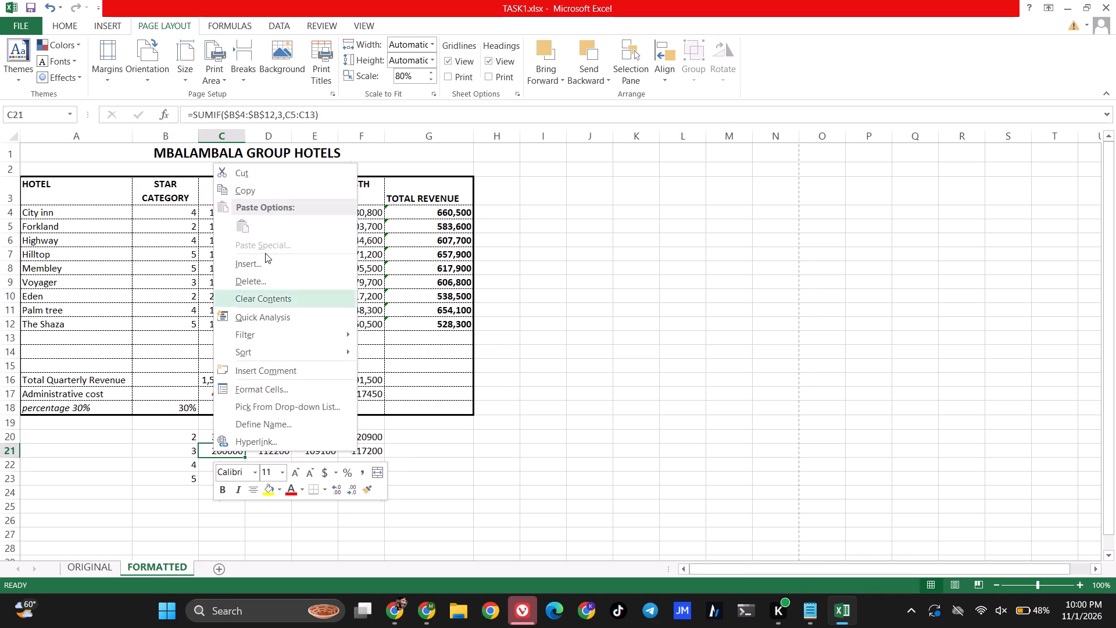
left_click(256, 187)
left_click(216, 463)
right_click(216, 463)
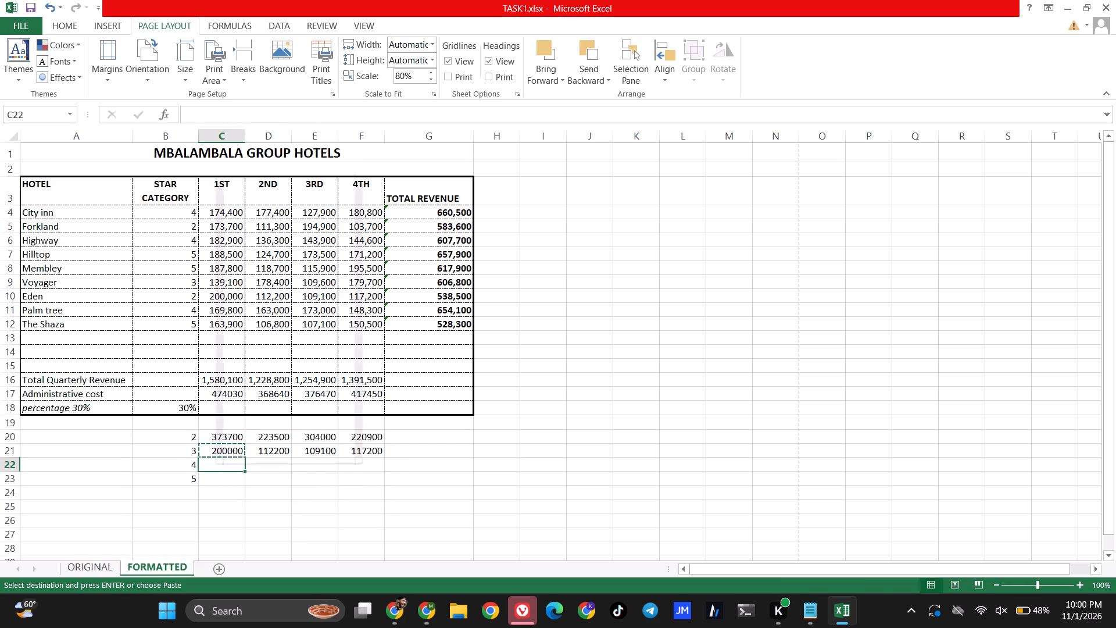
left_click(244, 234)
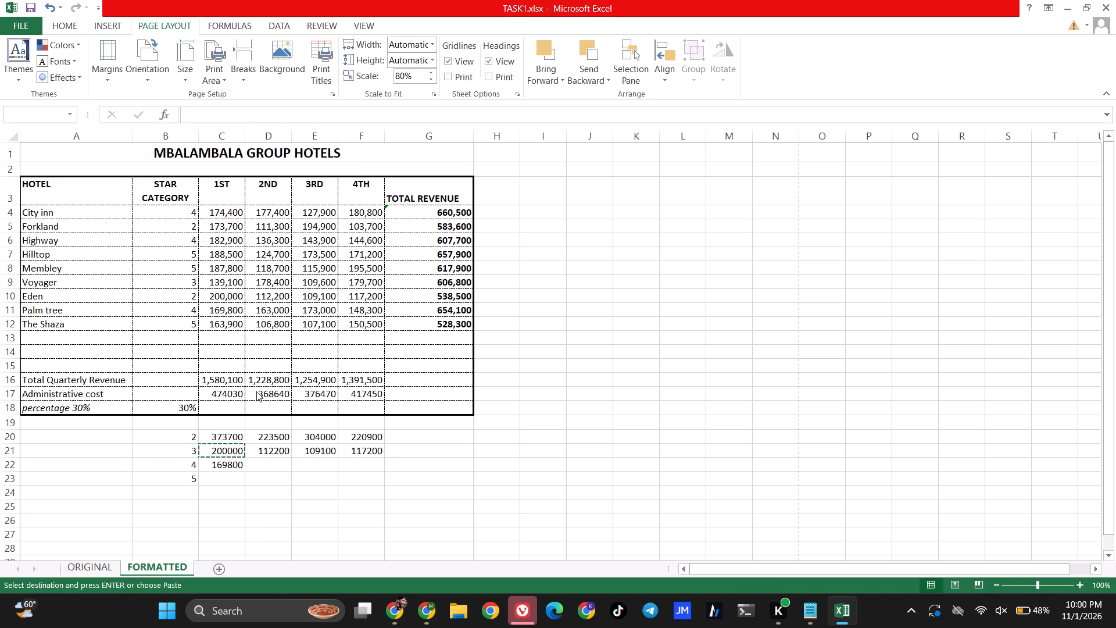
Change the criterion in C22's SUMIF formula to 4.
left_click(227, 462)
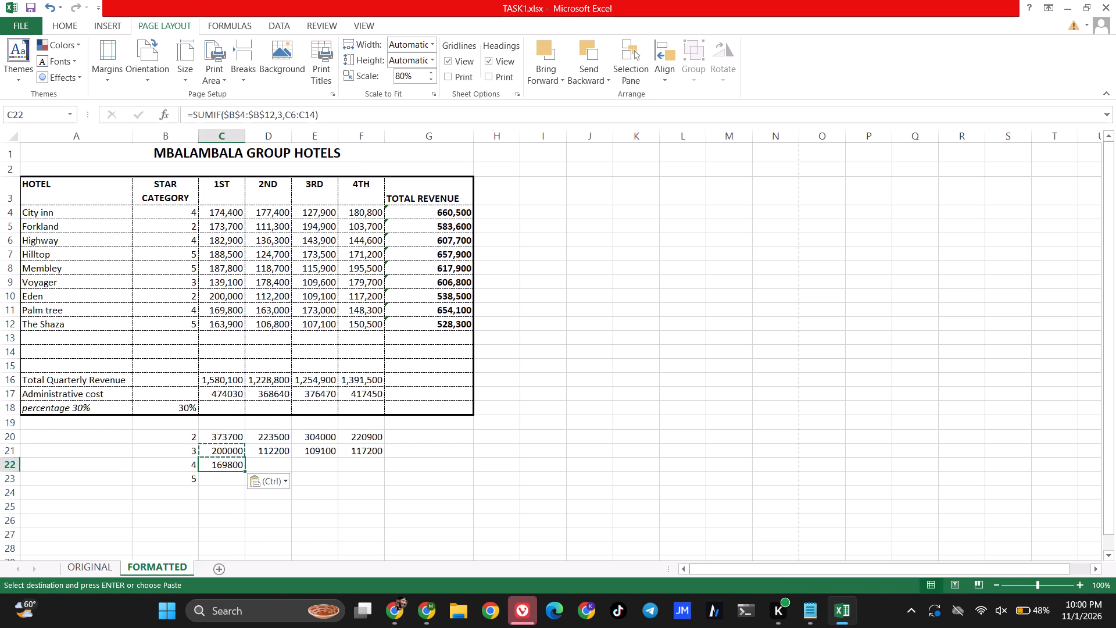
left_click(266, 115)
left_click(281, 115)
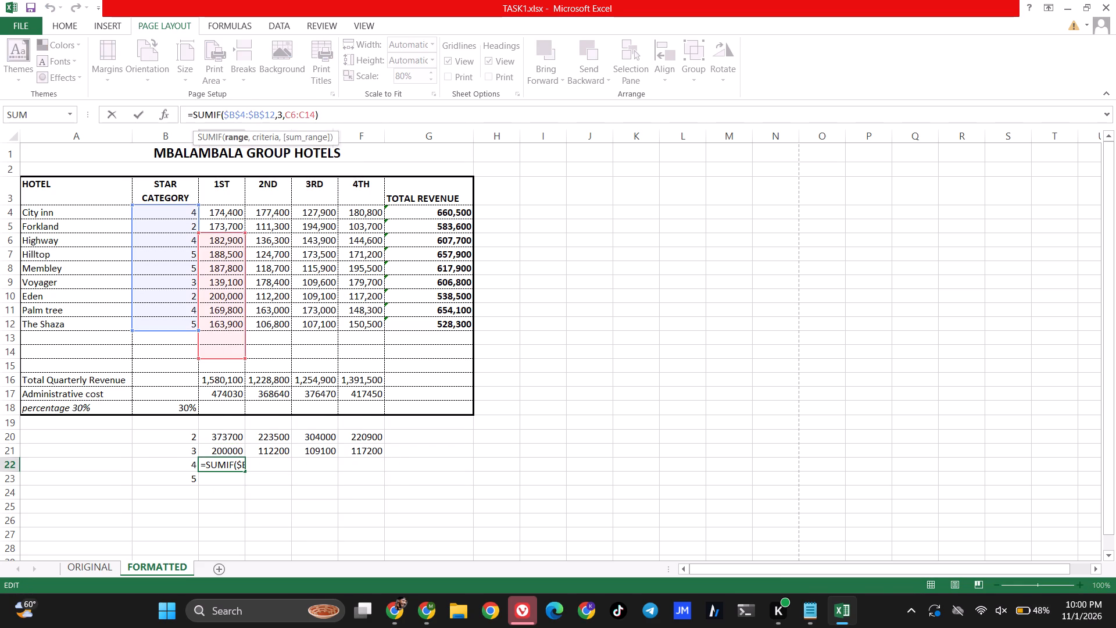
key("BackSpace")
key("4")
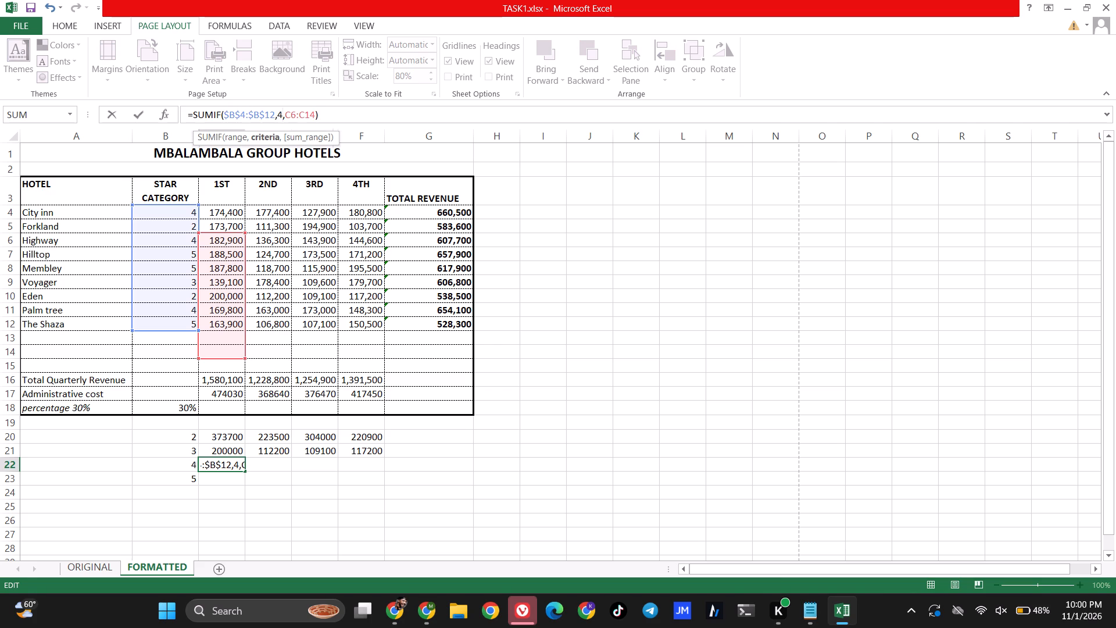
key("Return")
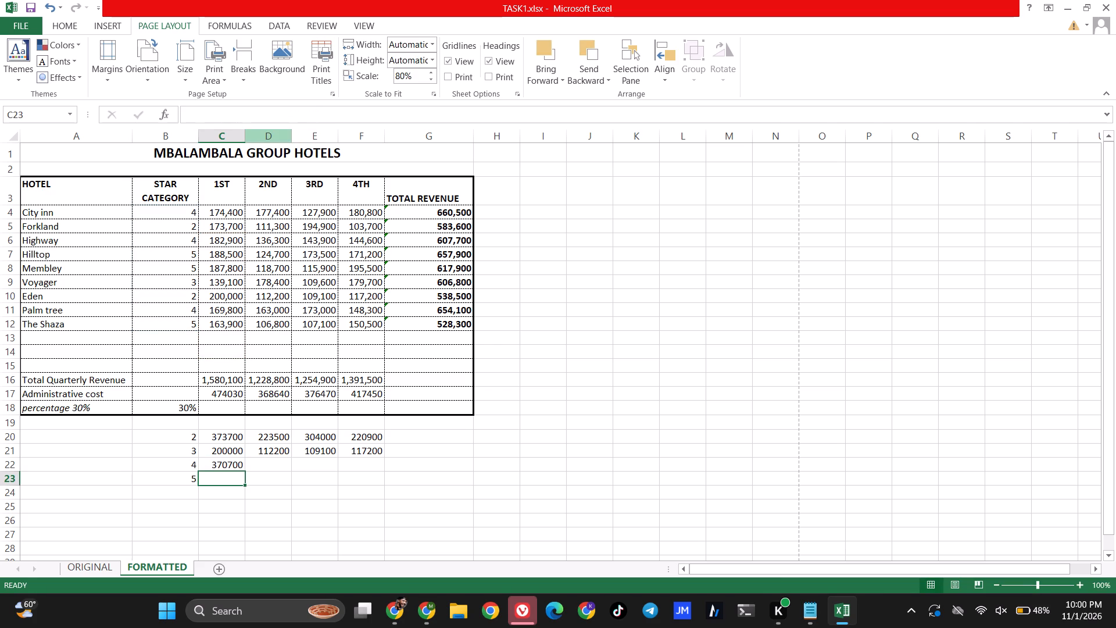
Fill the 4-star SUMIF formula from C22 across to F22 for the remaining quarters.
left_click(235, 466)
left_click_drag(244, 471, 324, 465)
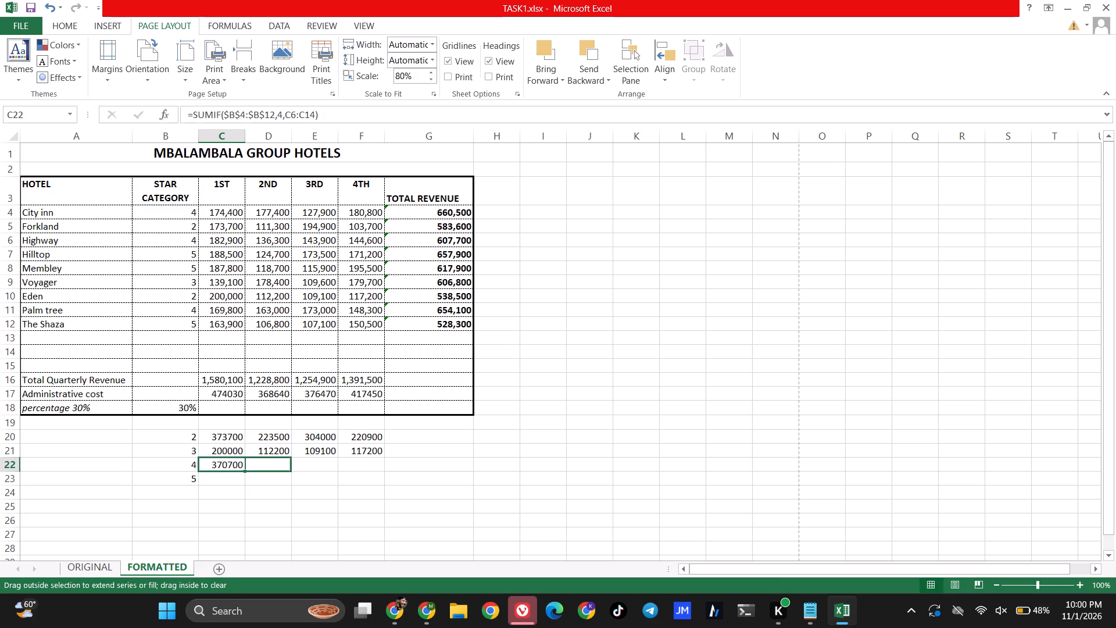
left_click_drag(324, 465, 369, 466)
Copy the SUMIF formula from C22 into C23, the first-quarter cell of the 5-star row.
left_click(219, 479)
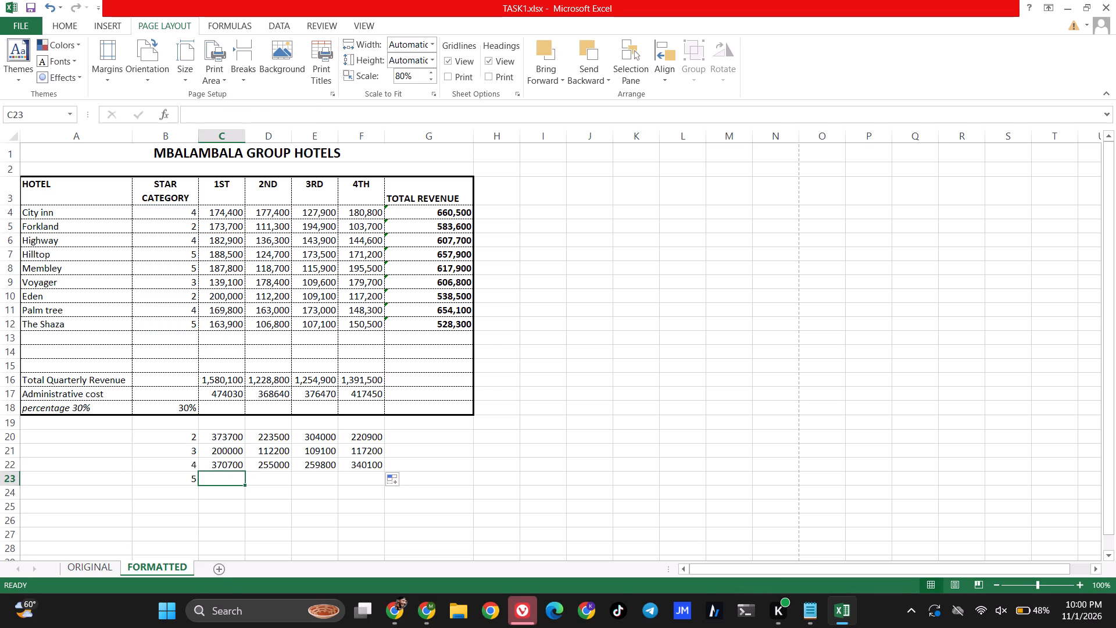
left_click(229, 466)
right_click(230, 466)
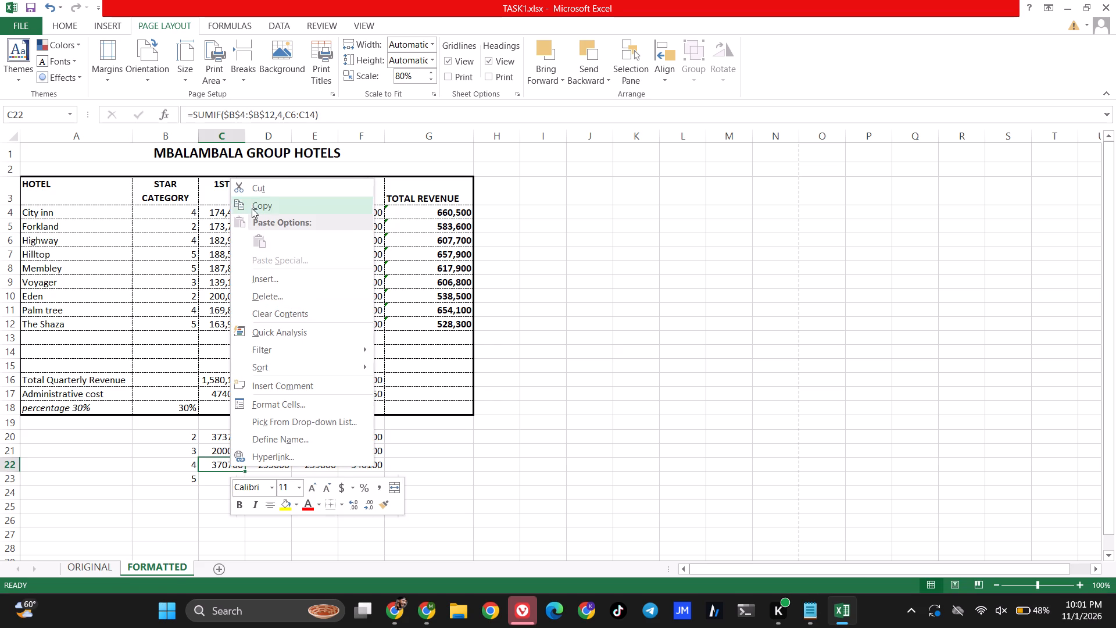
left_click(253, 202)
right_click(210, 474)
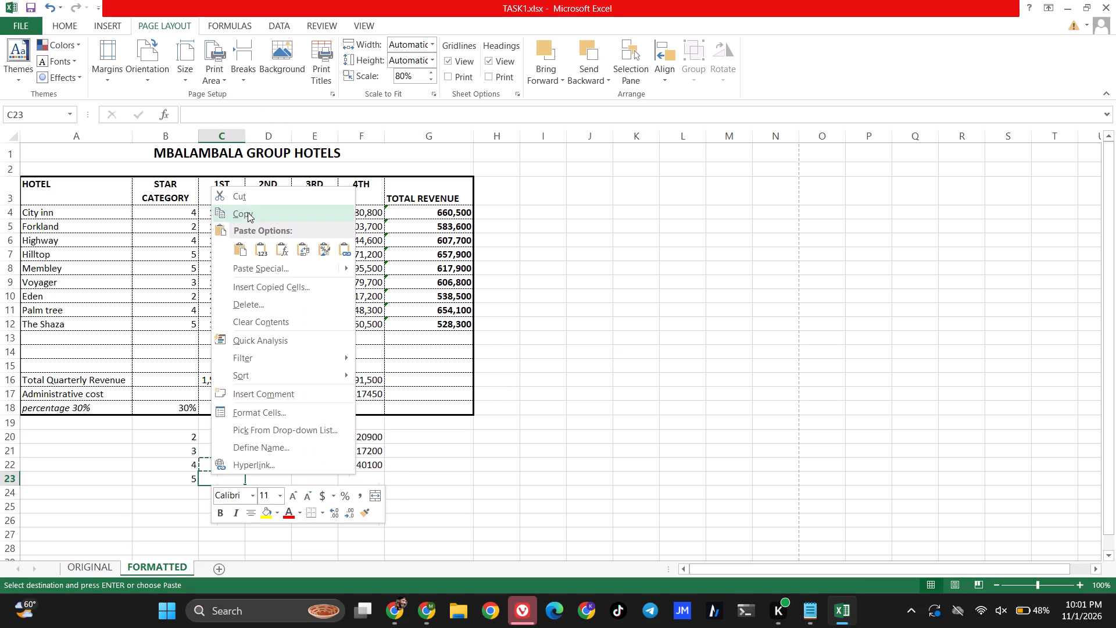
left_click(234, 245)
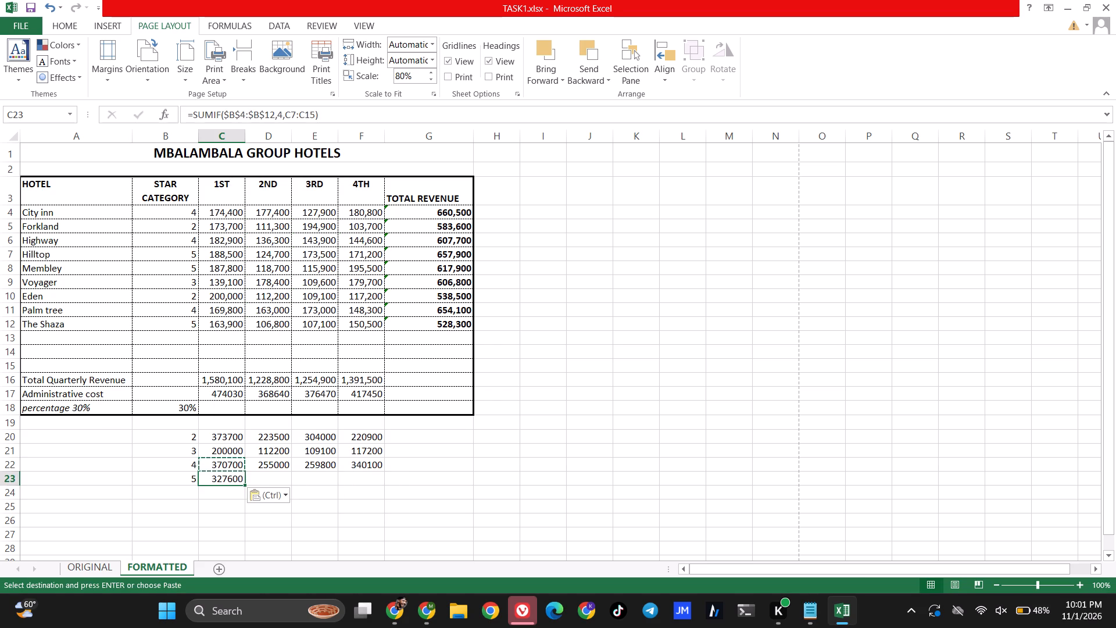
Change the criterion in C23's SUMIF formula to 5.
left_click(241, 114)
left_click(279, 111)
left_click(282, 117)
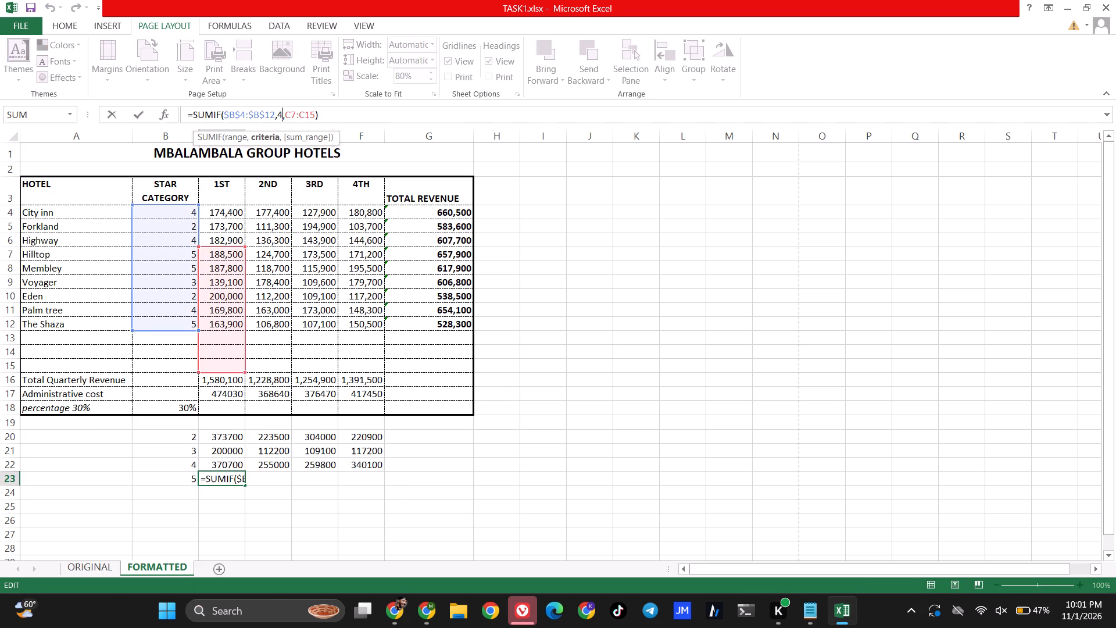
key("BackSpace")
key("5")
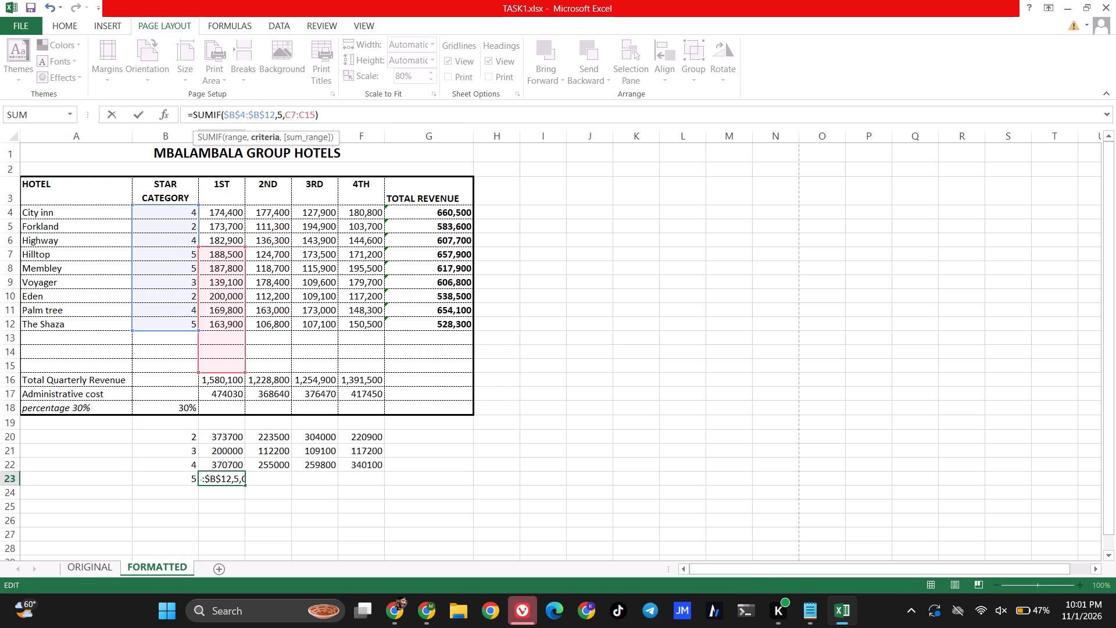
key("Return")
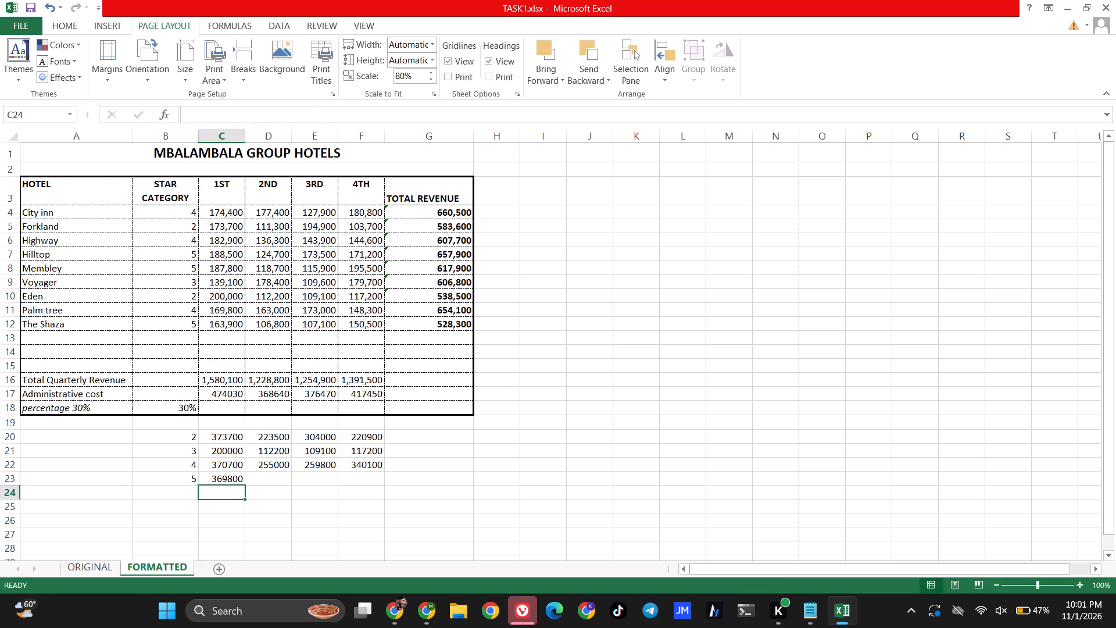
Fill the 5-star SUMIF formula from C23 across to F23 for the remaining quarters.
left_click(228, 484)
left_click(244, 474)
left_click_drag(244, 484, 352, 486)
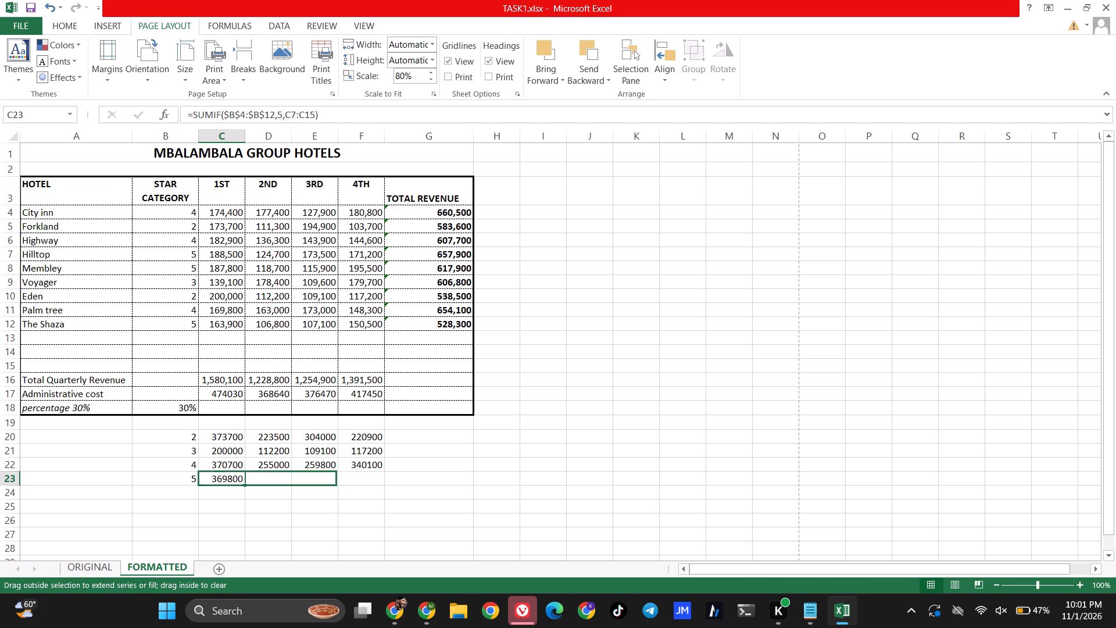
left_click_drag(352, 486, 366, 486)
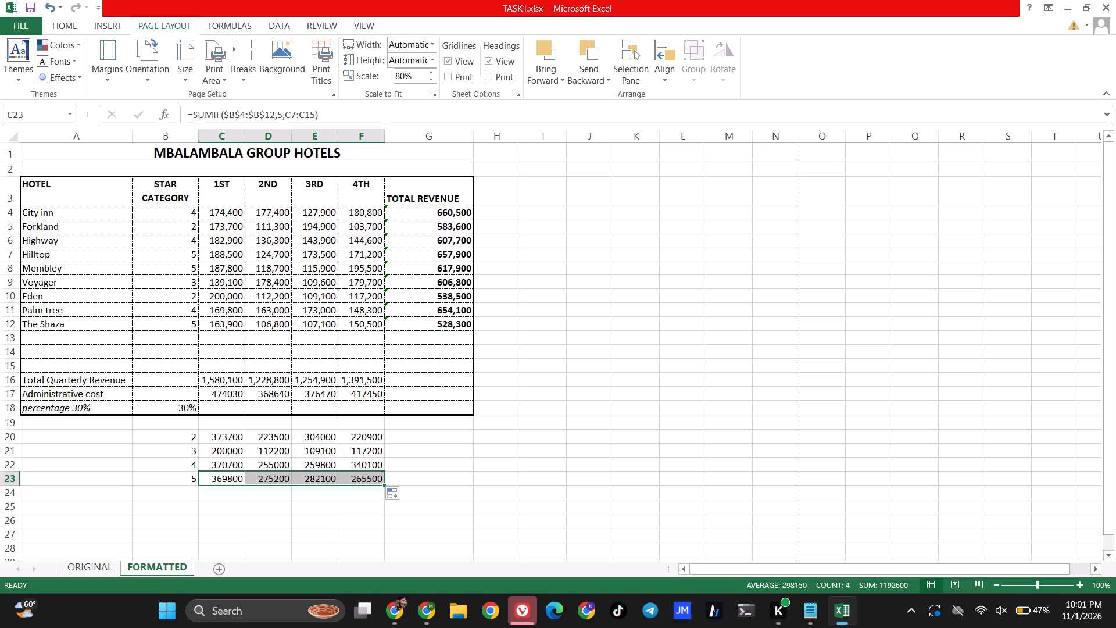
Enter =SUM(C20:F20) in G20 to total the 2-star row's four quarters.
left_click(414, 439)
key("shift+plus")
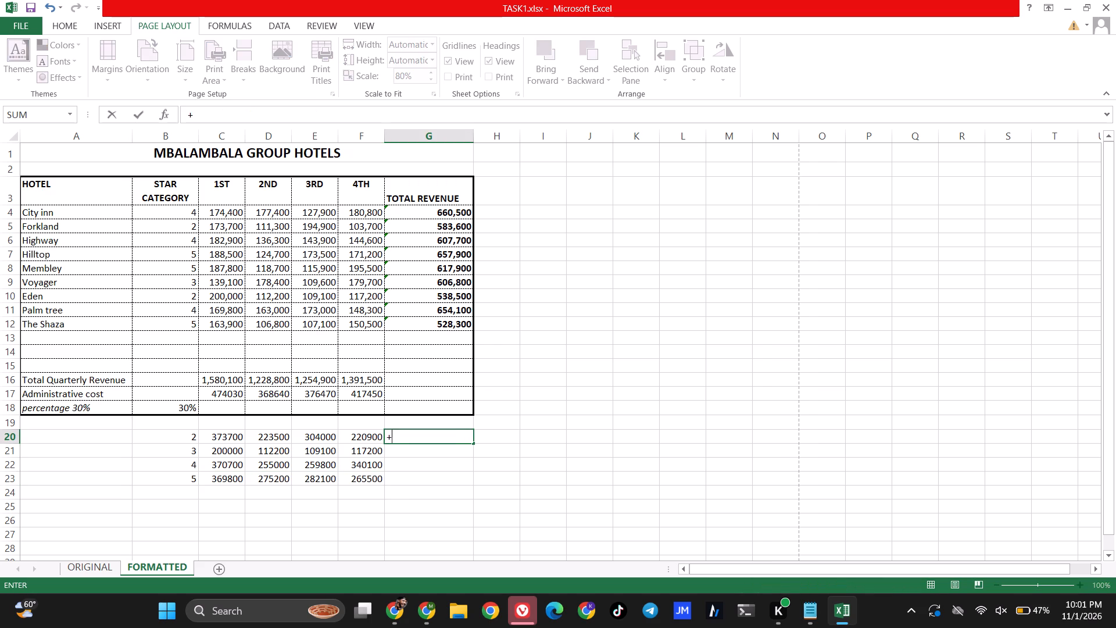
key("BackSpace")
key("equal")
type("SUM")
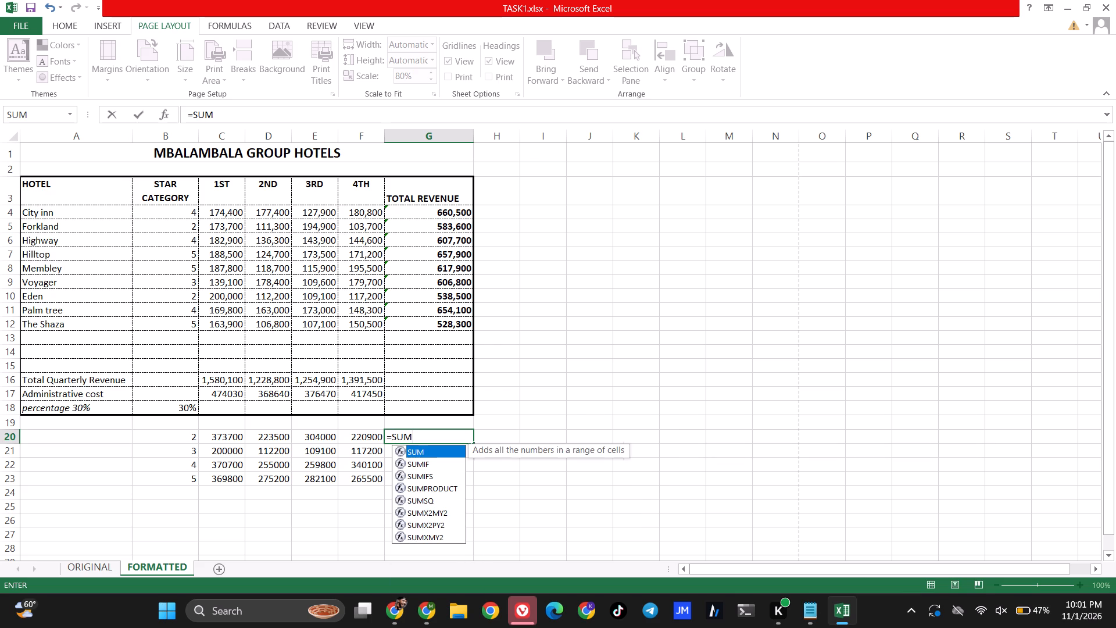
key("shift+parenleft")
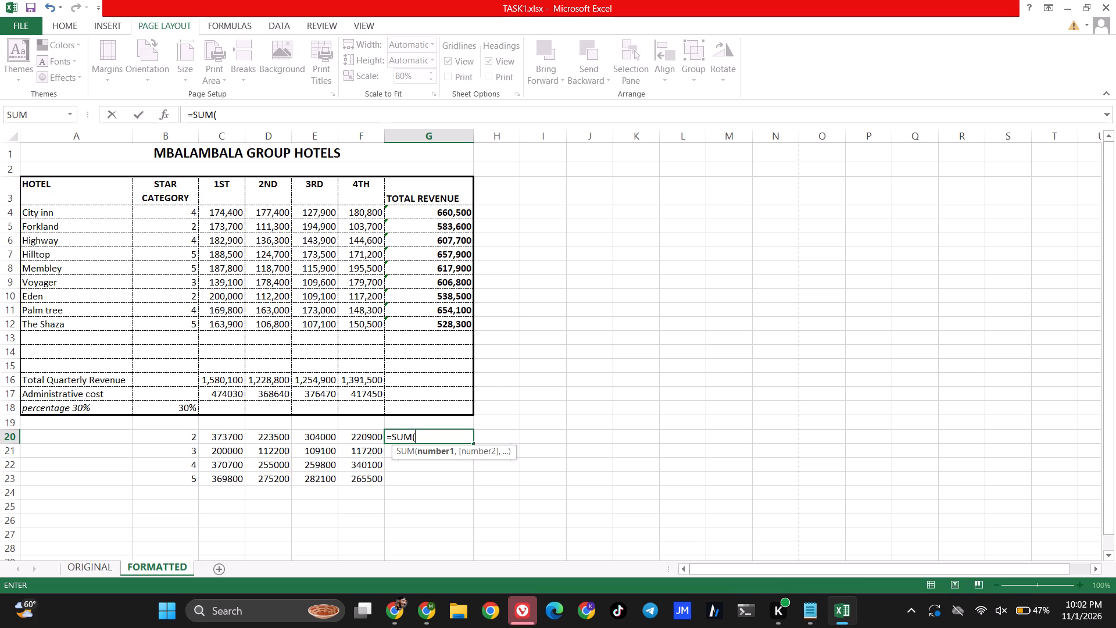
left_click(224, 440)
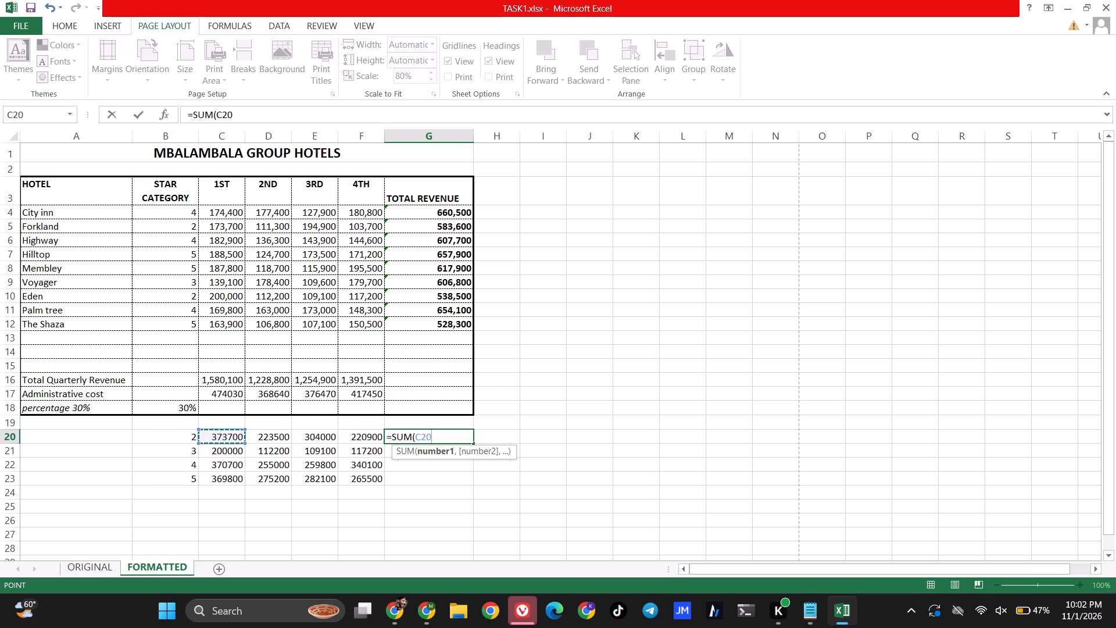
left_click_drag(243, 442, 366, 441)
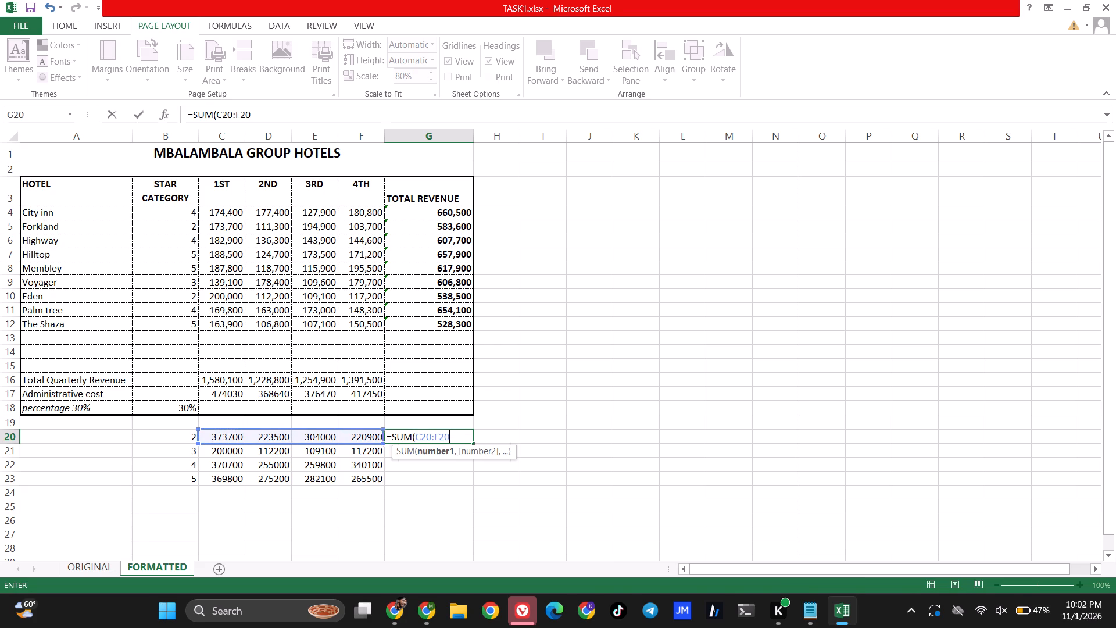
left_click_drag(366, 441, 366, 441)
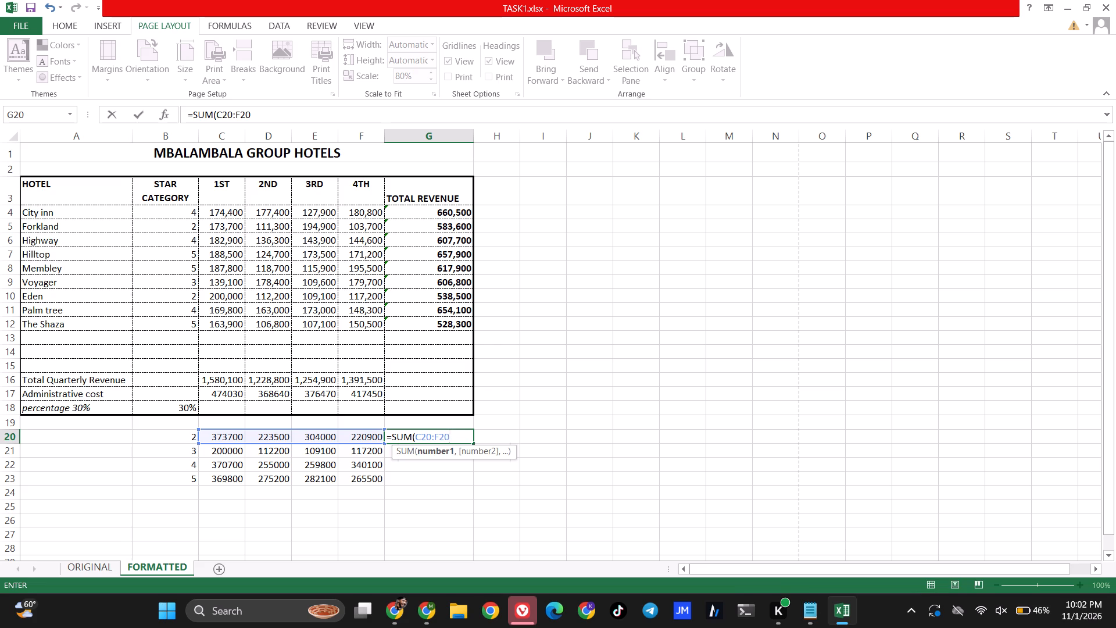
key("shift+parenright")
key("Return")
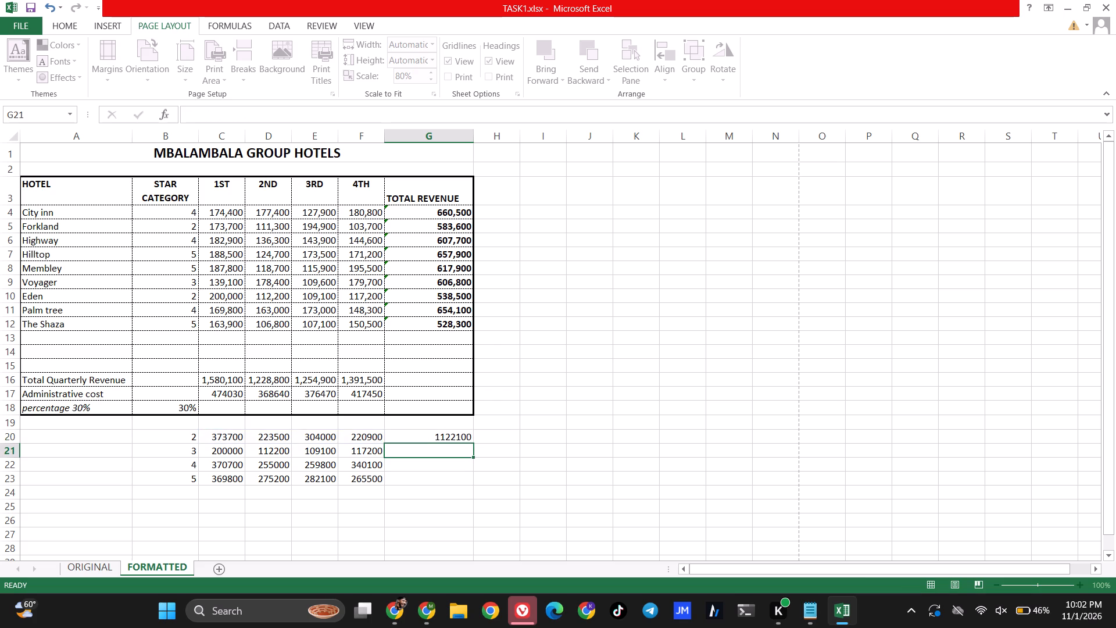
Fill the SUM formula from G20 down to G23 for the other star categories.
left_click(459, 436)
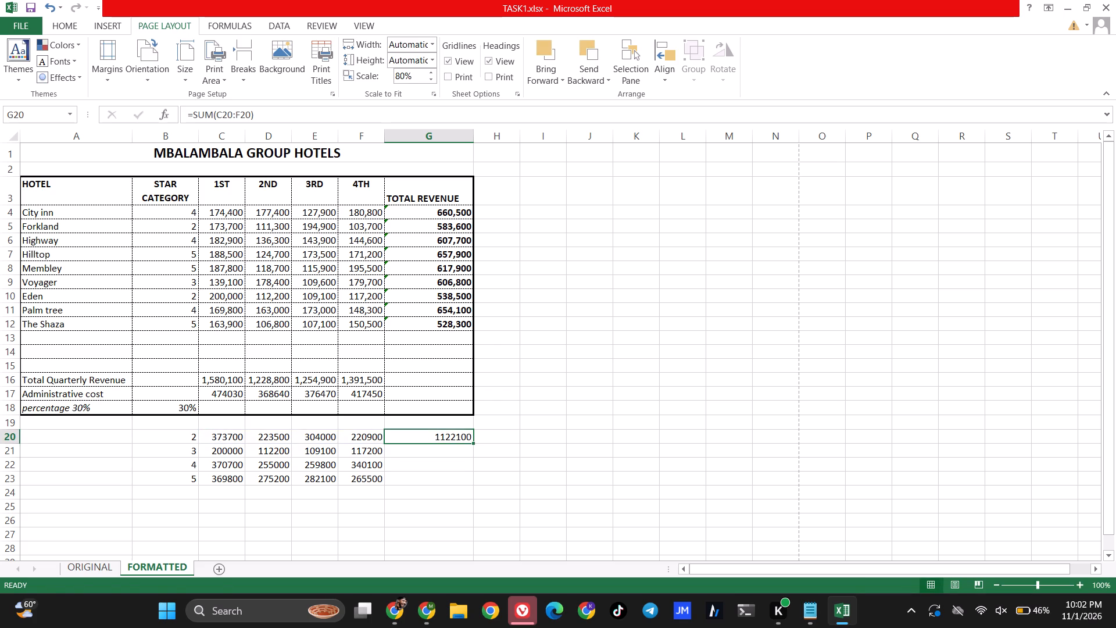
left_click_drag(472, 444, 474, 483)
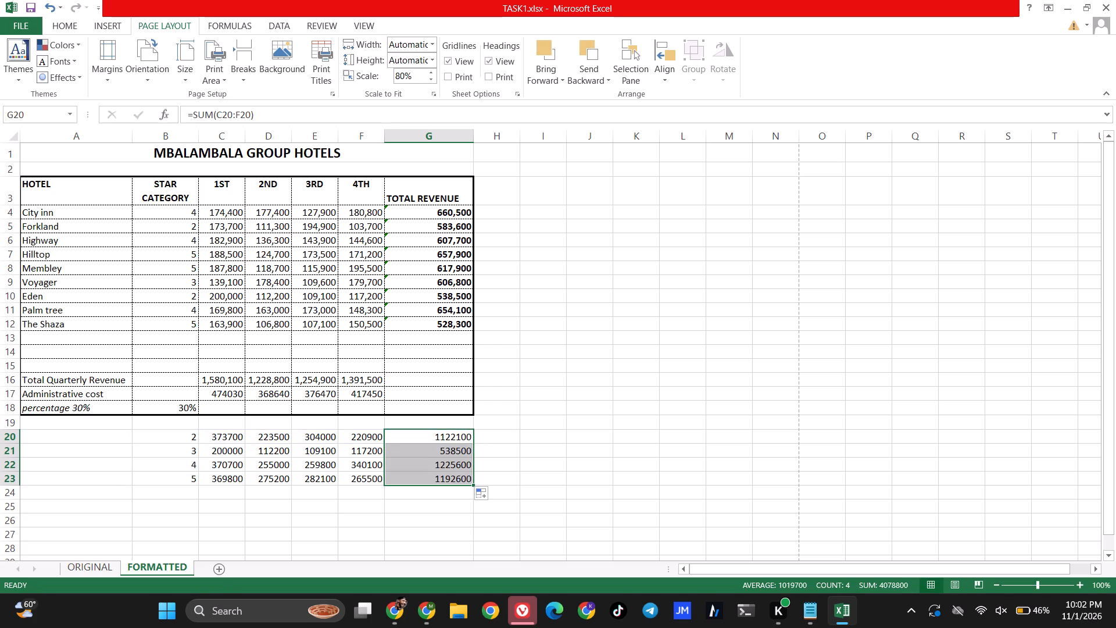
left_click(382, 490)
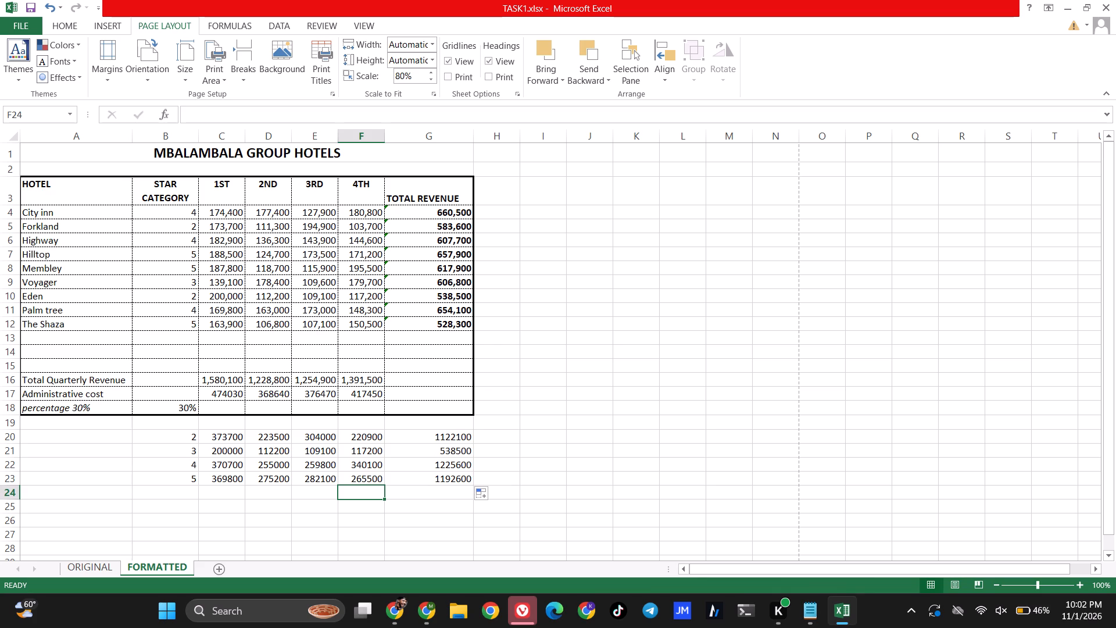
Sort the hotel table A3:G12, with headers, by the HOTEL column's values from A to Z.
scroll(451, 443, "down", 1)
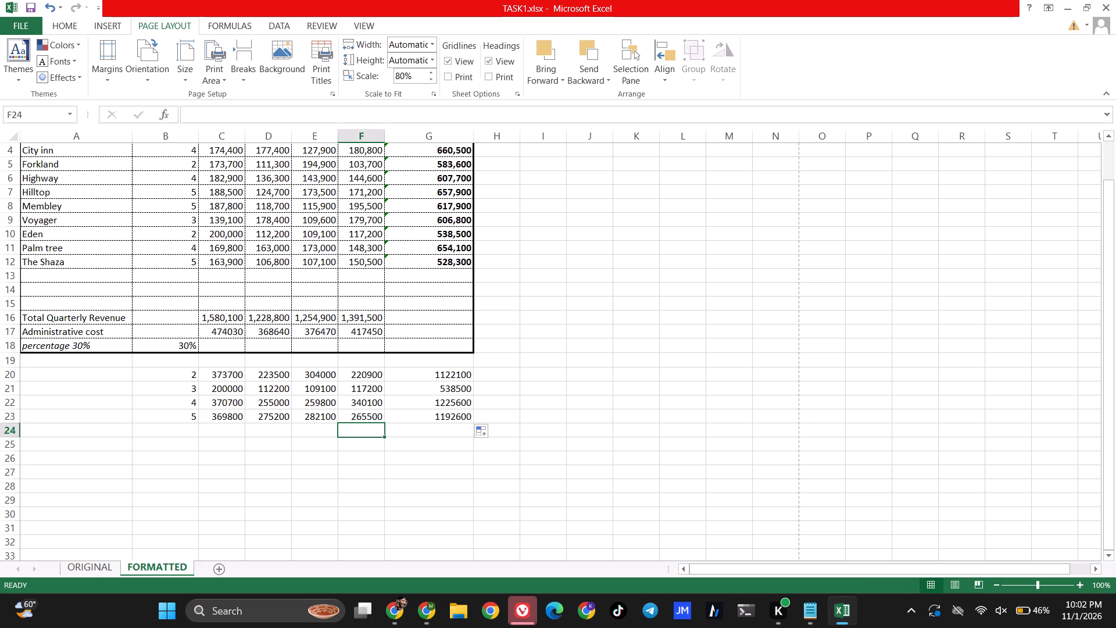
scroll(332, 373, "up", 2)
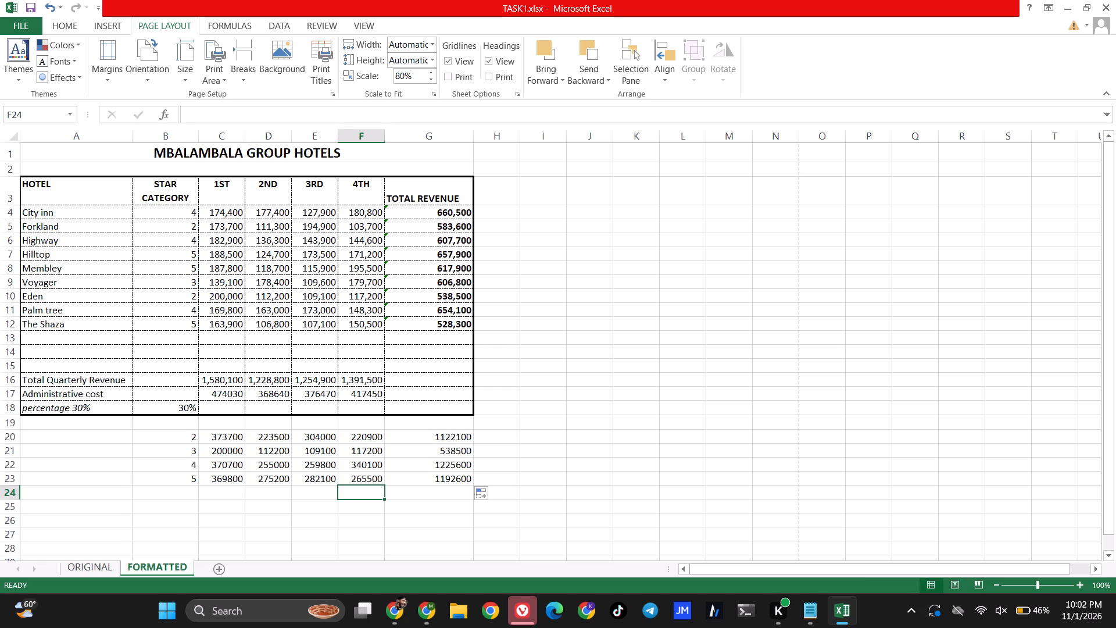
left_click_drag(43, 191, 355, 324)
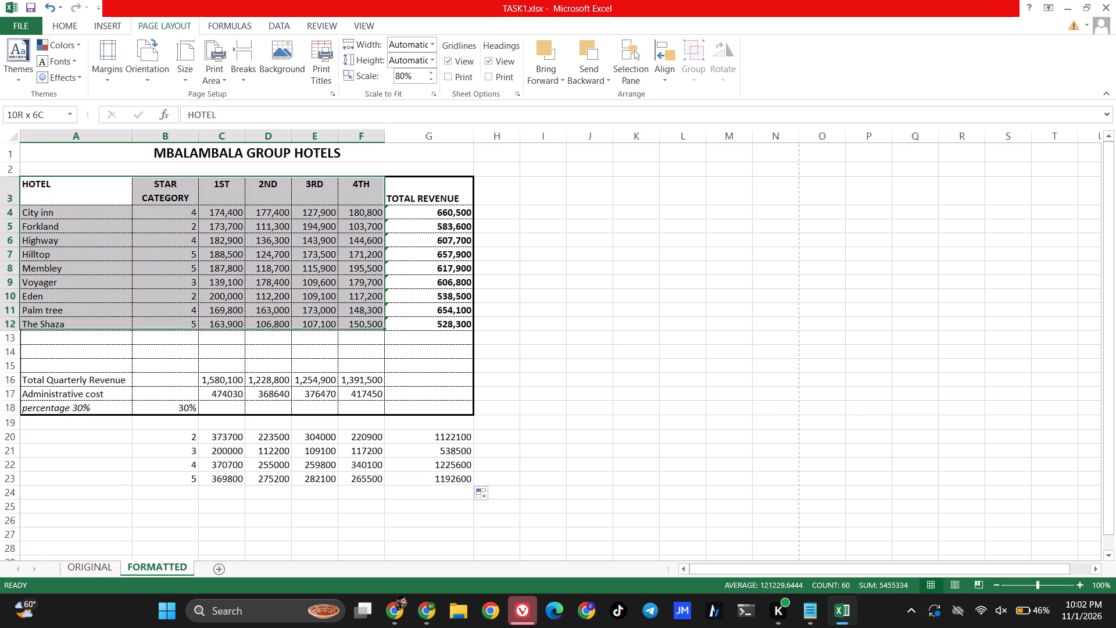
left_click_drag(355, 324, 419, 402)
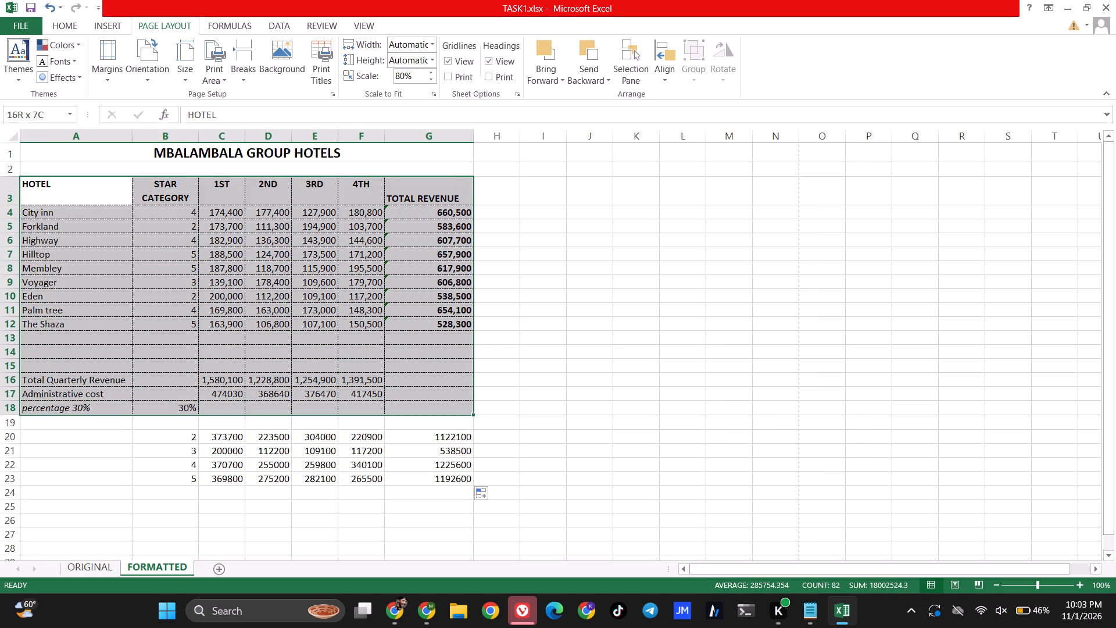
left_click_drag(419, 402, 447, 326)
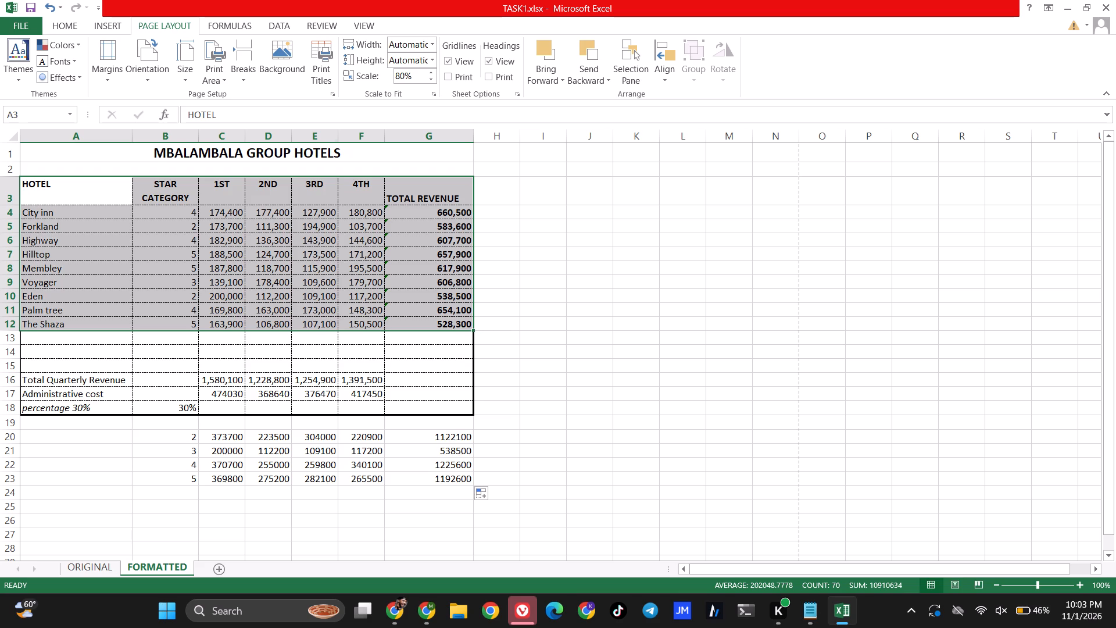
left_click(272, 28)
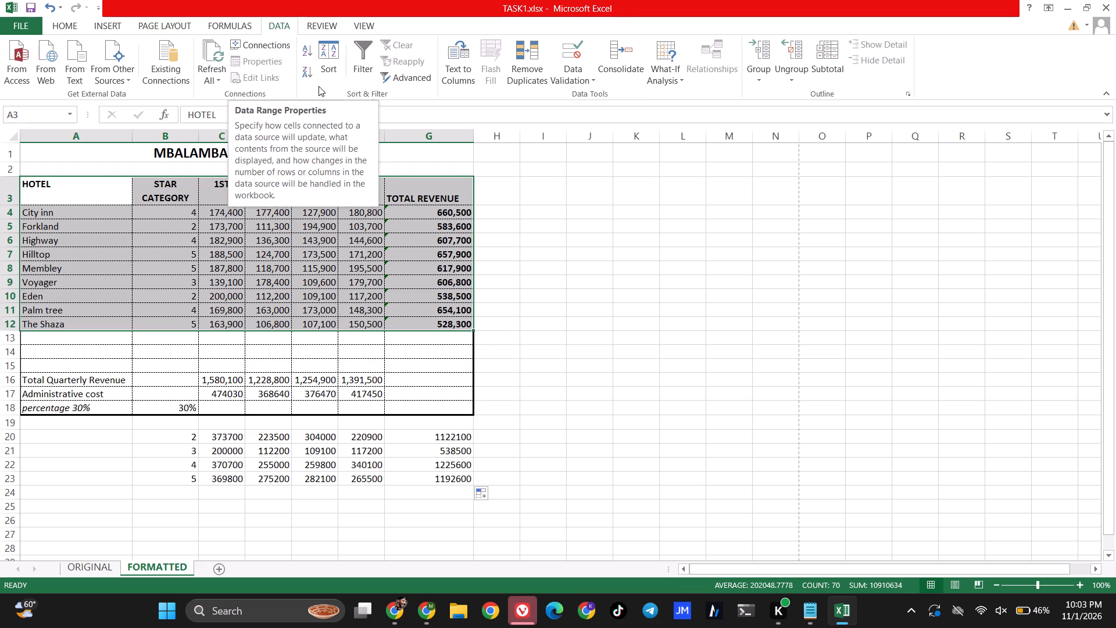
left_click(339, 69)
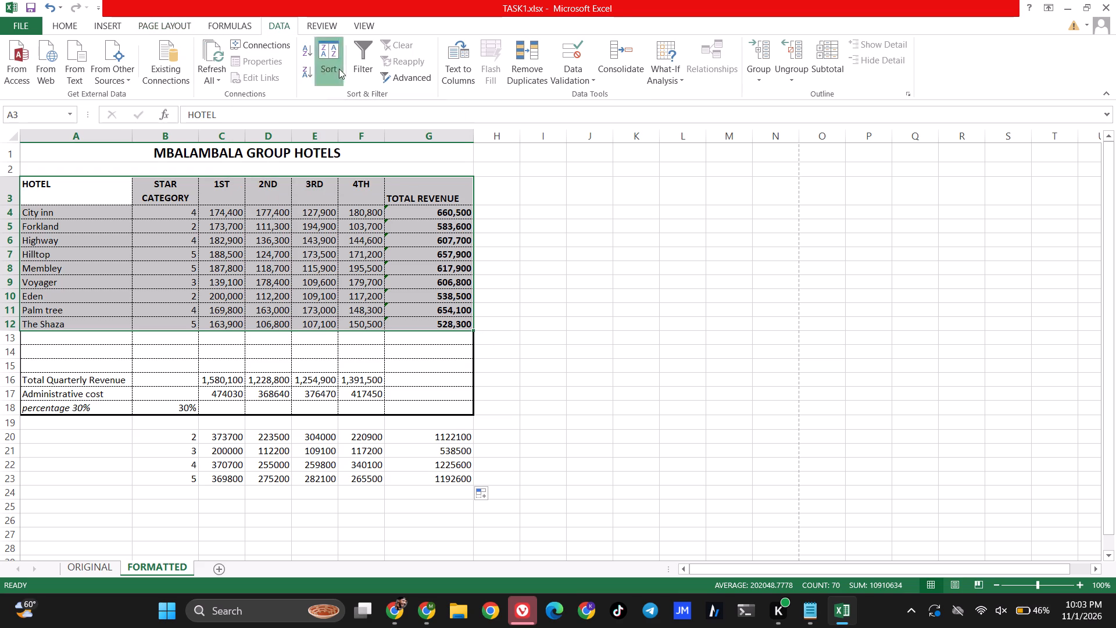
left_click(473, 269)
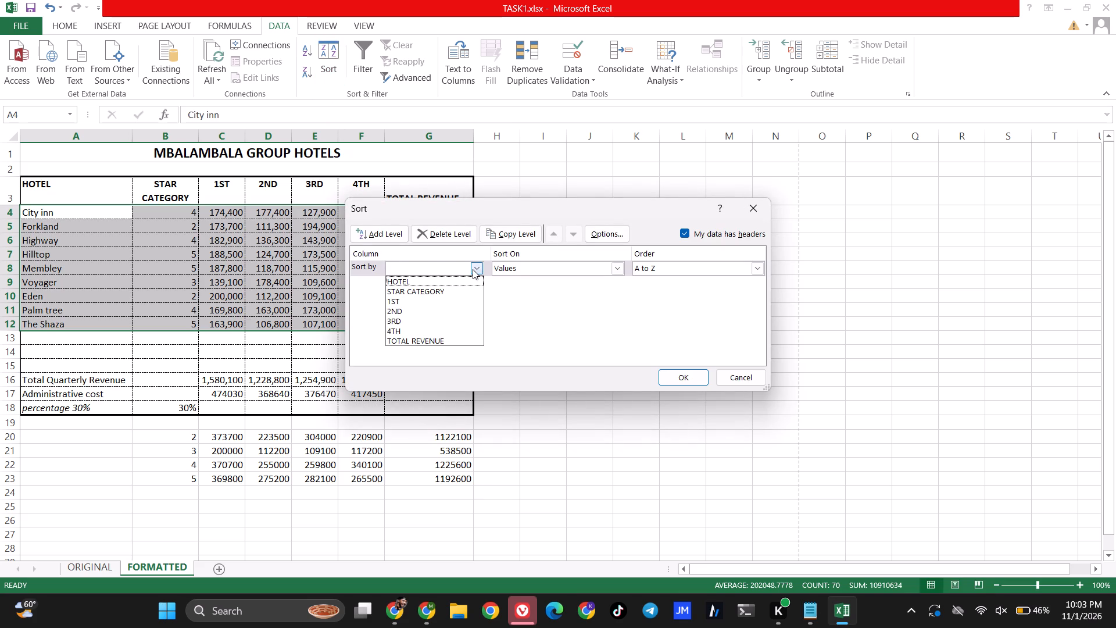
left_click(431, 280)
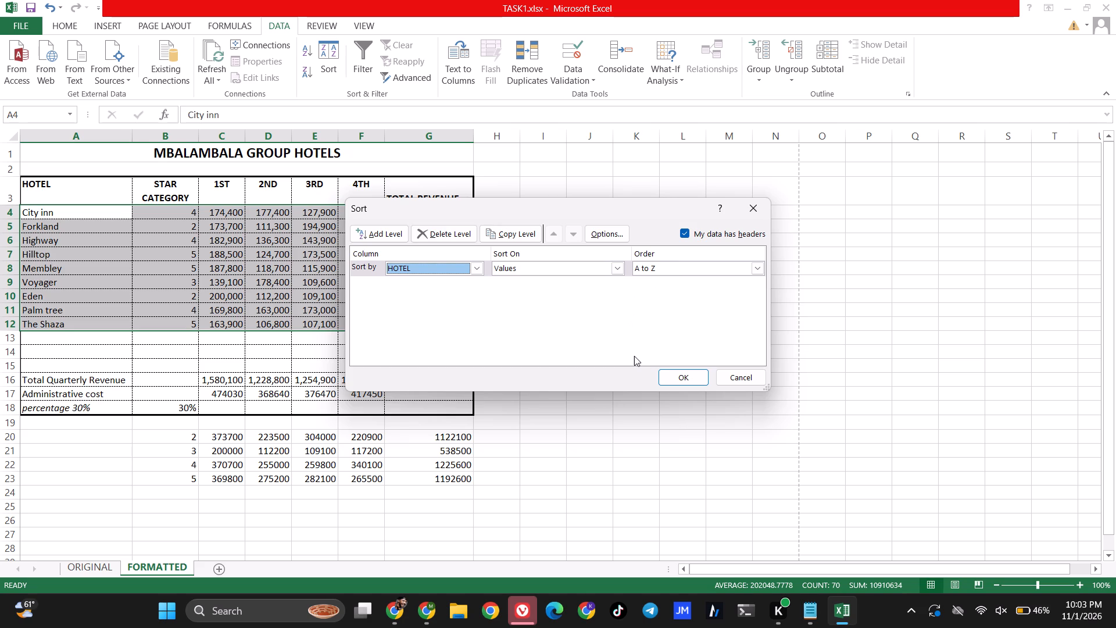
left_click(691, 376)
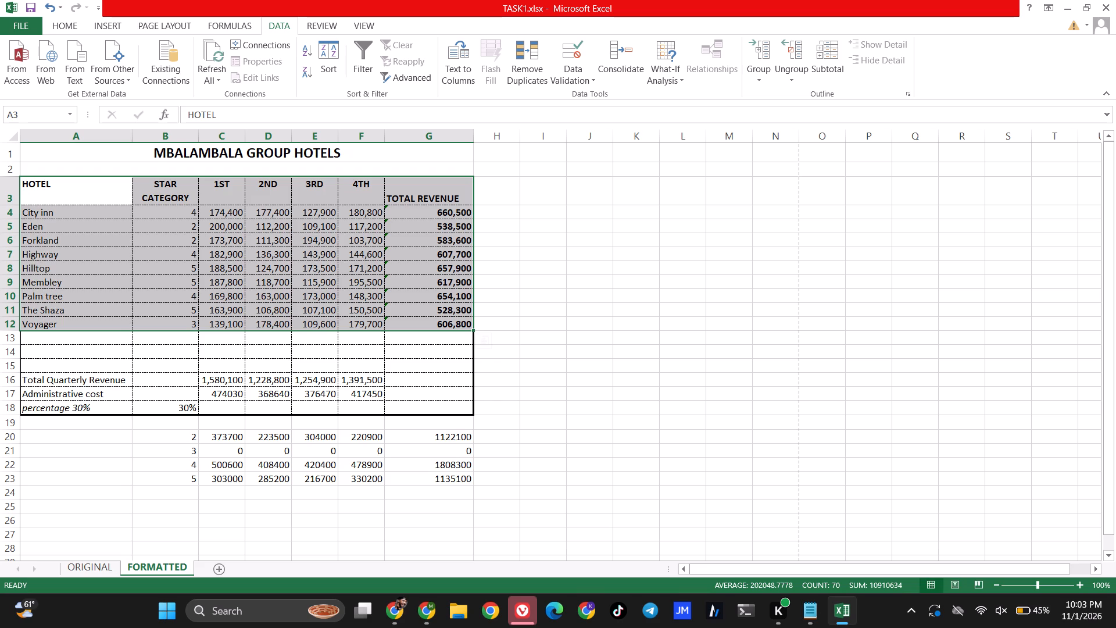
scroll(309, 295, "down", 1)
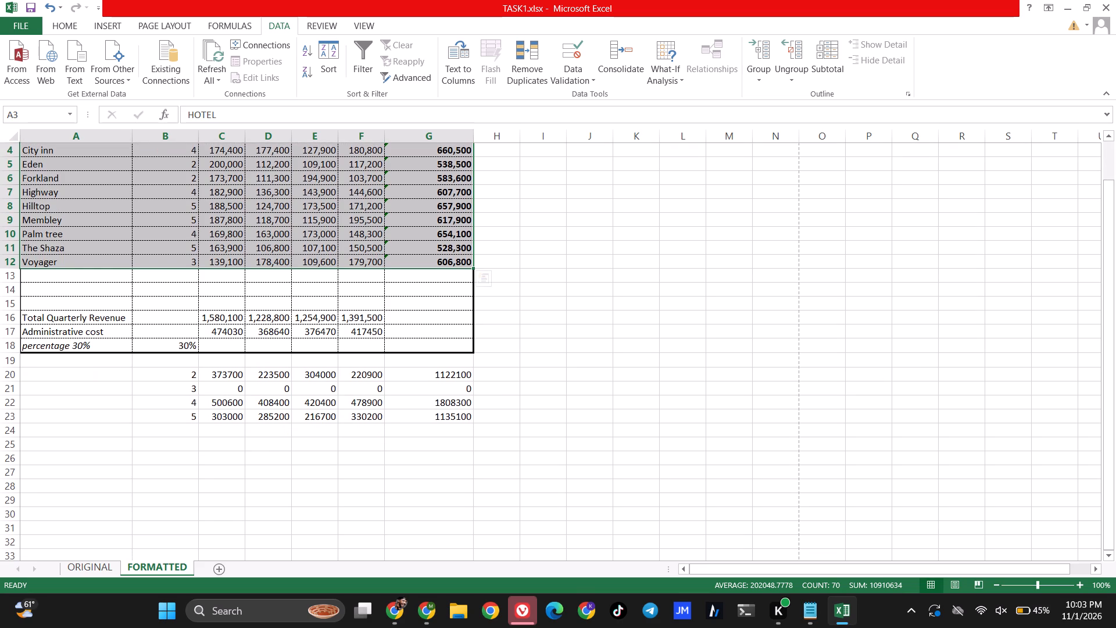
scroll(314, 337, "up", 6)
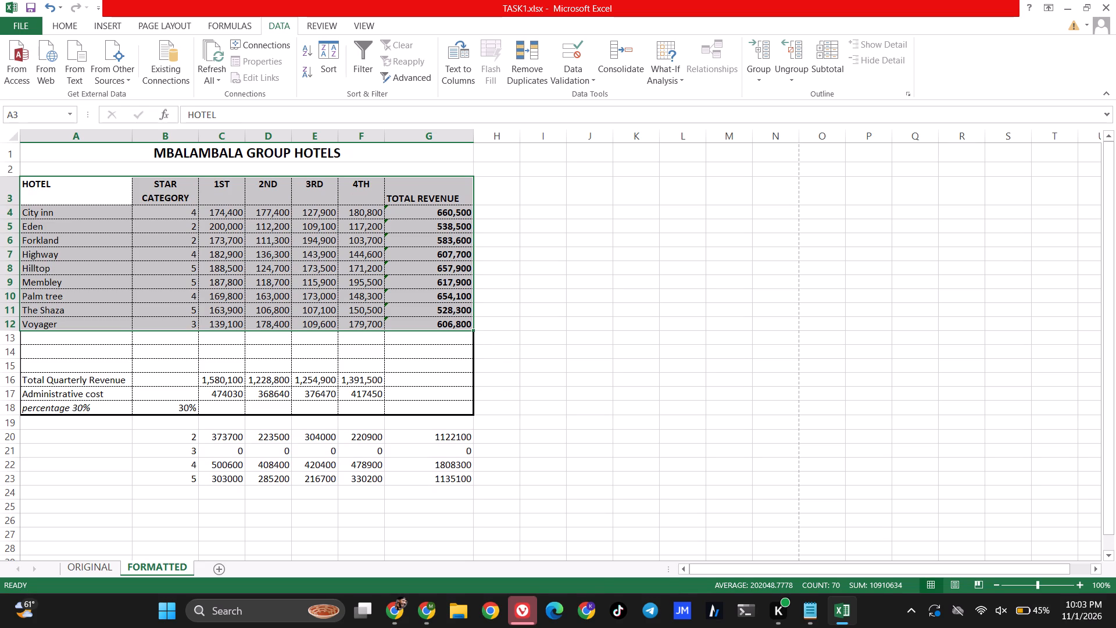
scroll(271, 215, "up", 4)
Check the alphabetical order of the sorted hotel names in A4:A12, going through them row by row.
scroll(279, 199, "up", 1)
scroll(279, 199, "down", 3)
scroll(285, 202, "up", 4)
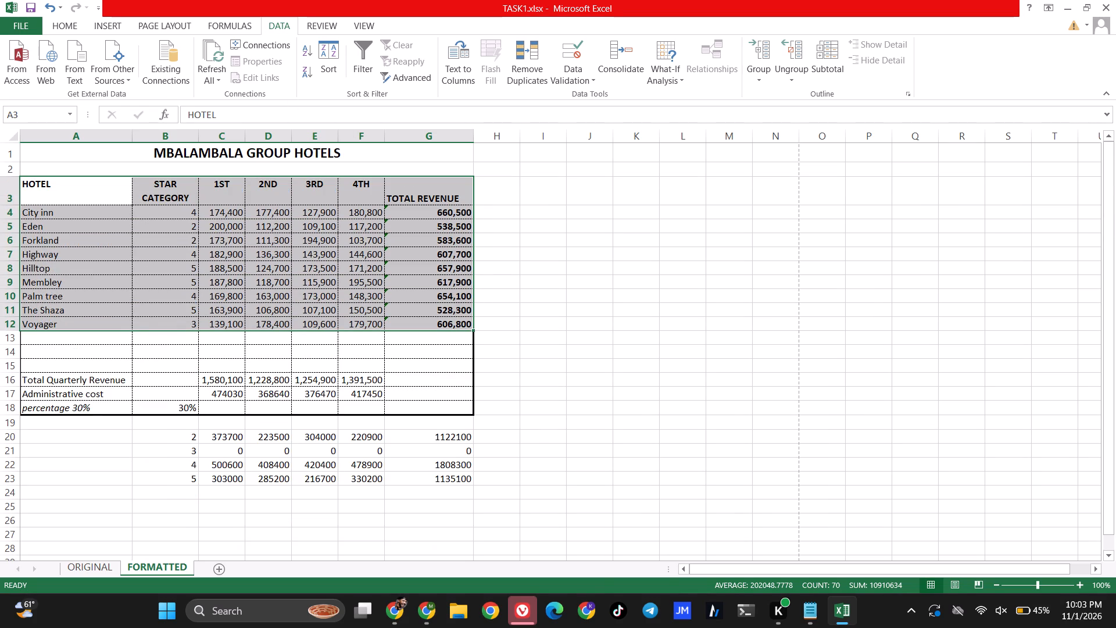
left_click(44, 217)
left_click(50, 233)
left_click(58, 248)
left_click(55, 257)
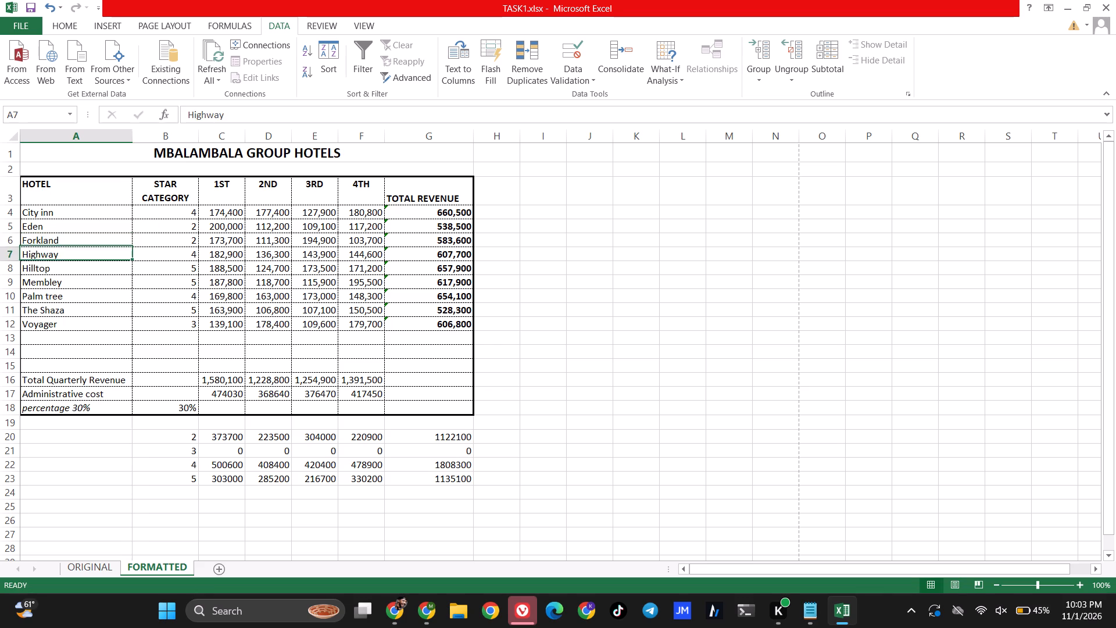
left_click(57, 267)
left_click(70, 279)
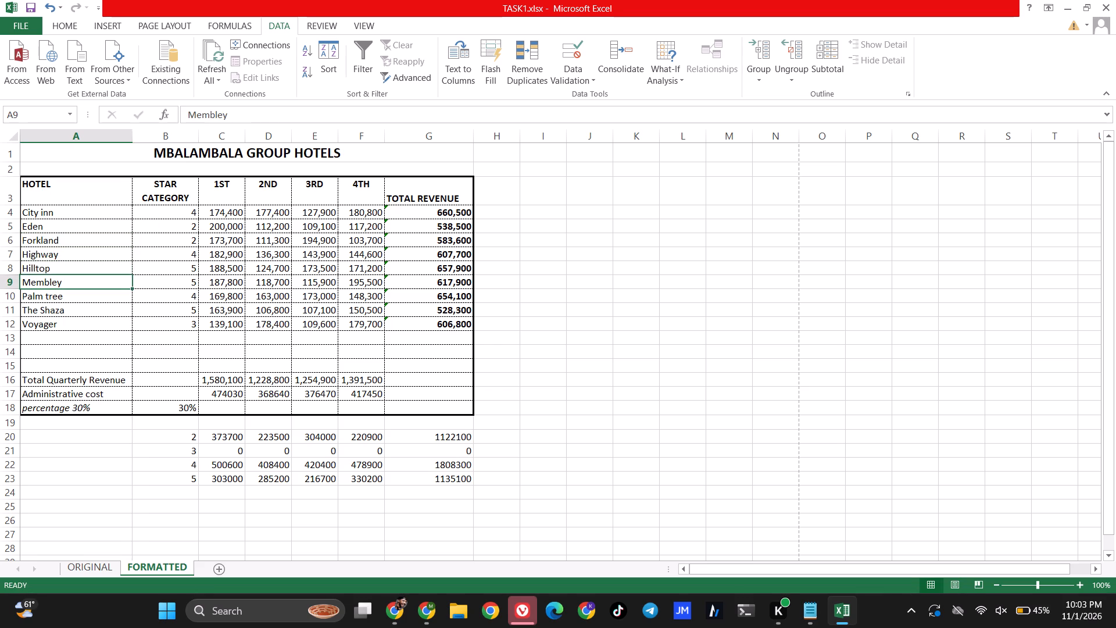
left_click(60, 292)
left_click(58, 306)
left_click(53, 318)
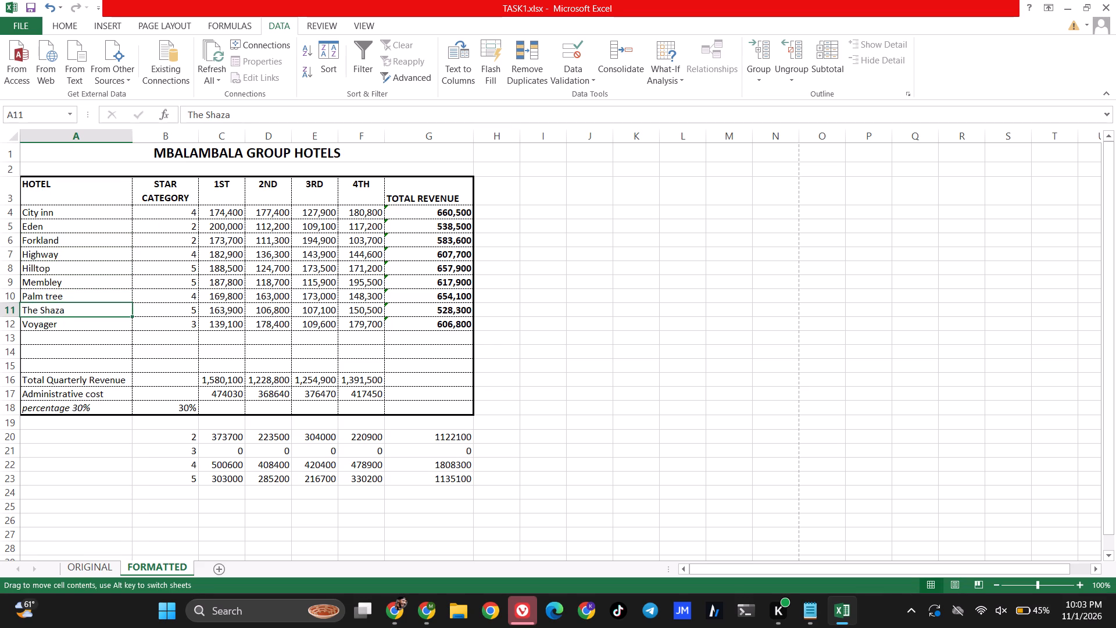
left_click(56, 326)
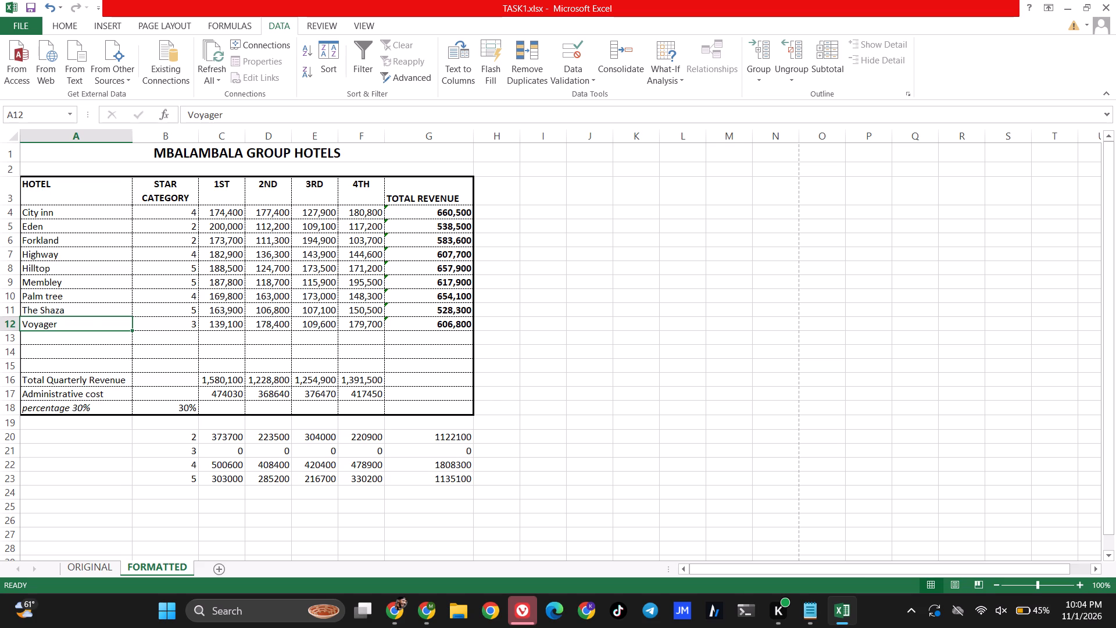
Inspect the 4-star row's quarterly SUMIF formulas in C22 and D22.
scroll(83, 216, "down", 2)
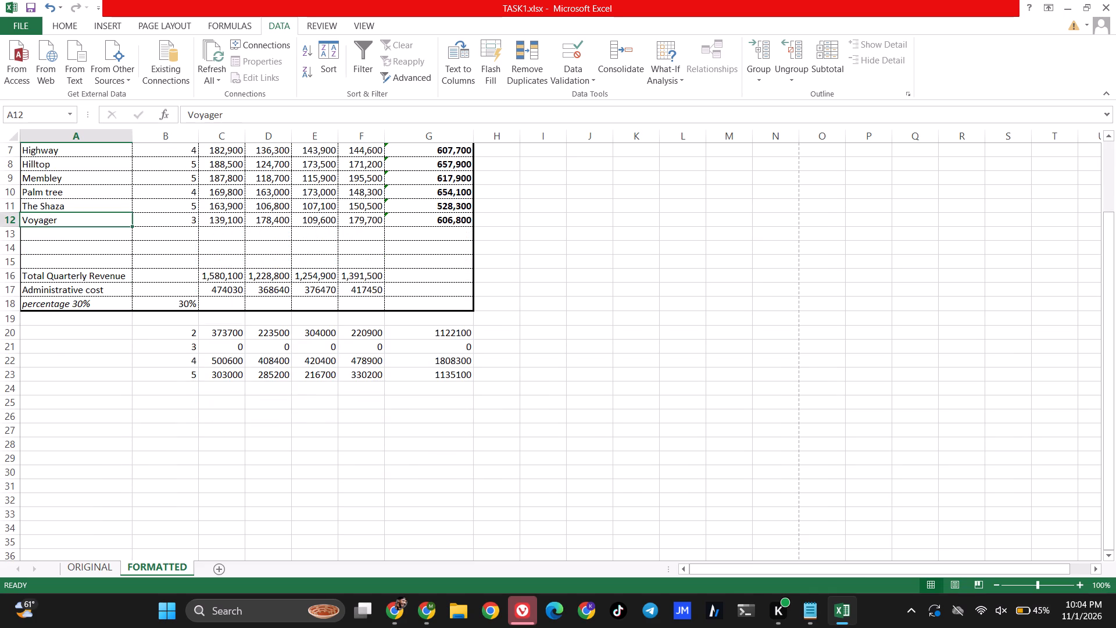
left_click(147, 359)
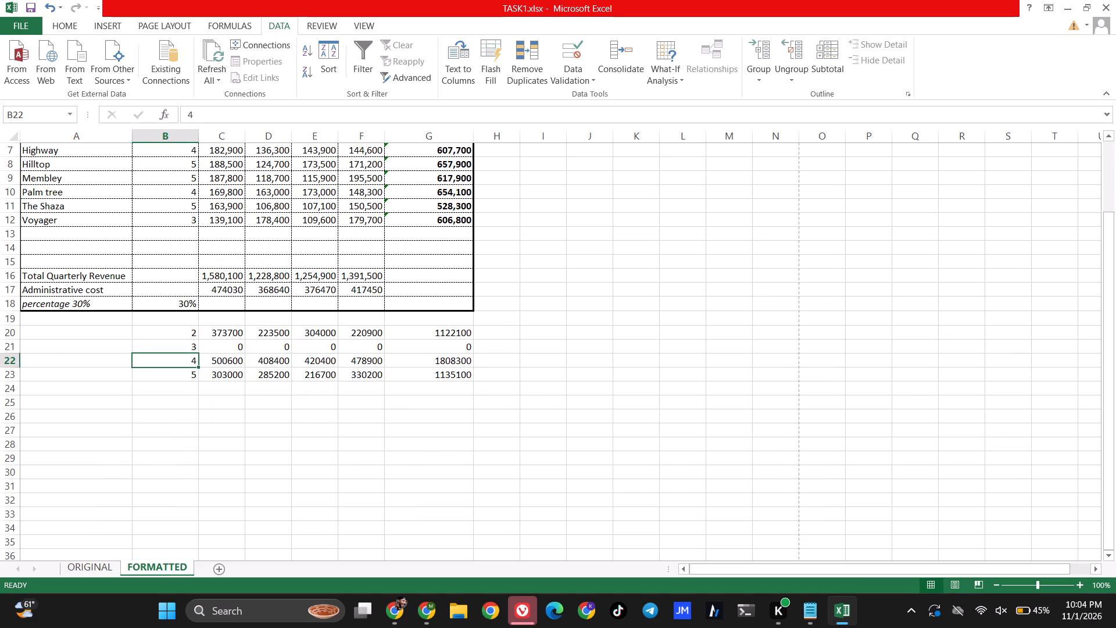
left_click(218, 363)
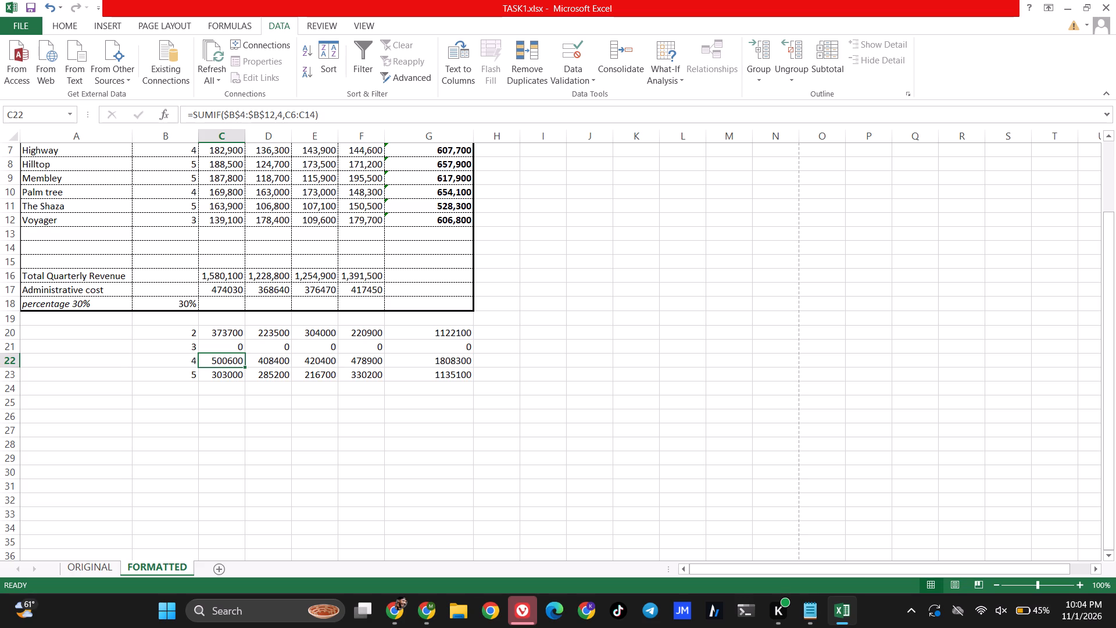
left_click(230, 363)
left_click(256, 366, "ctrl")
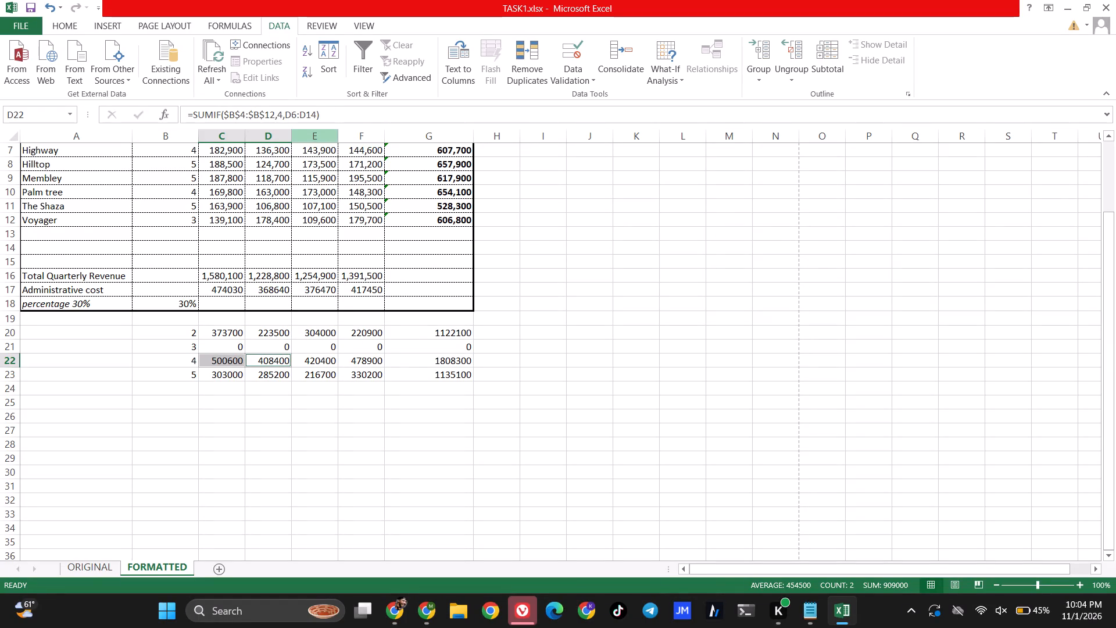
Open the Insert commands for the FORMATTED sheet.
left_click(115, 22)
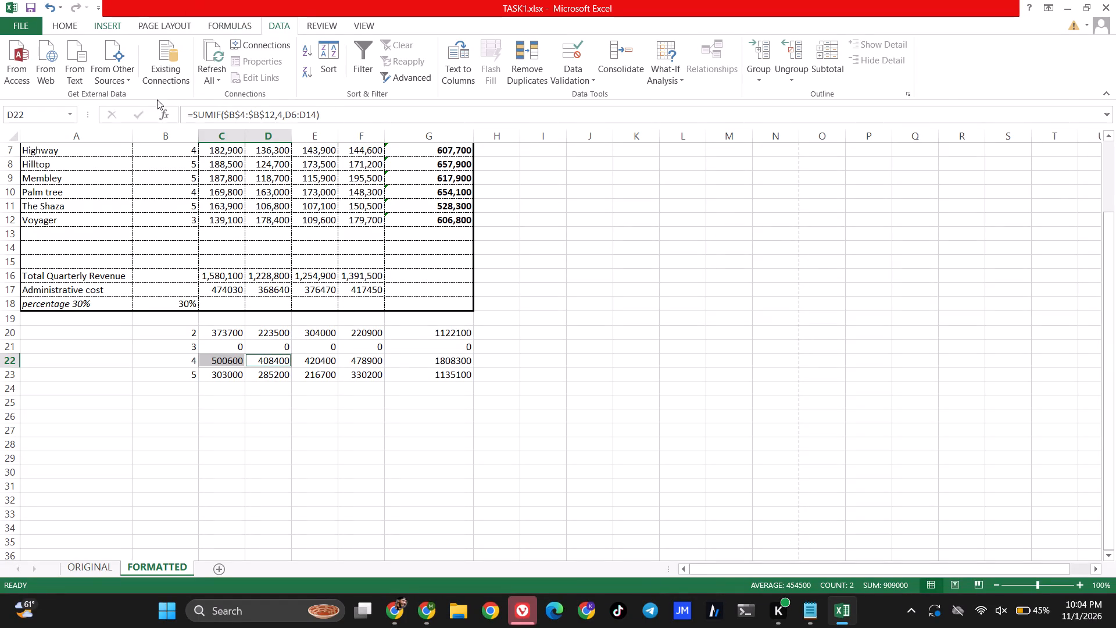
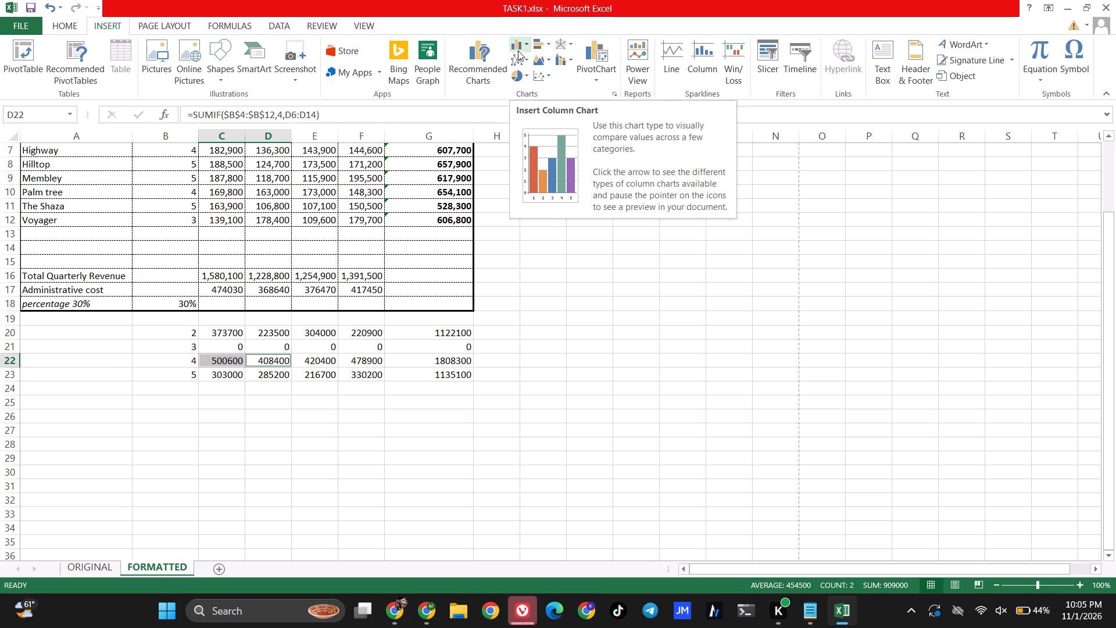
Insert a 3-D clustered column chart of the 4-star first and second quarter totals in C22:D22.
left_click(550, 47)
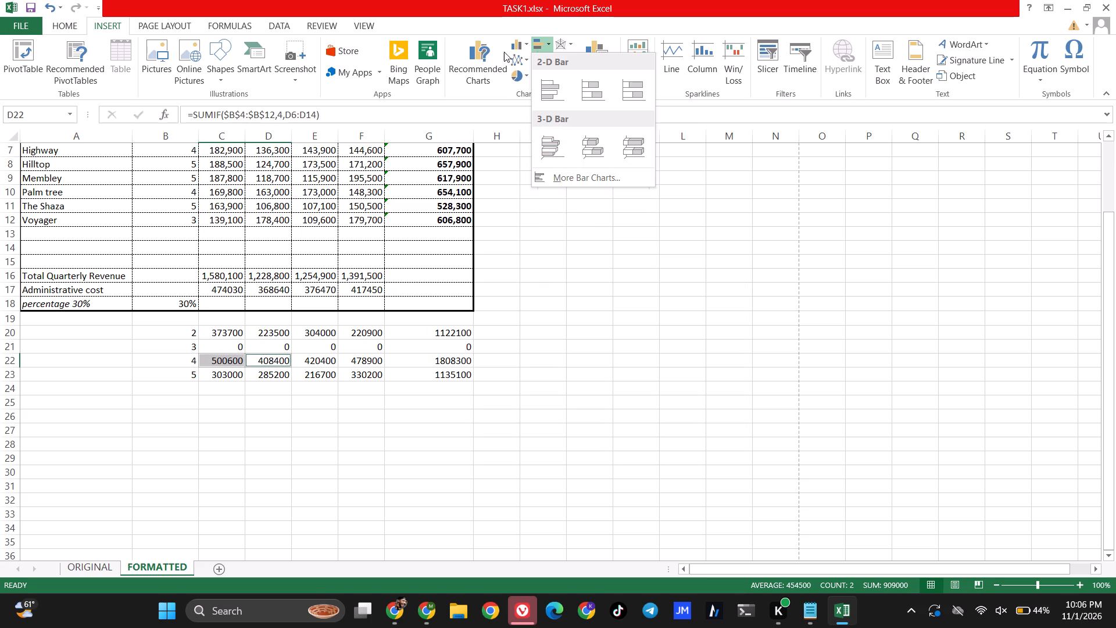
left_click(527, 47)
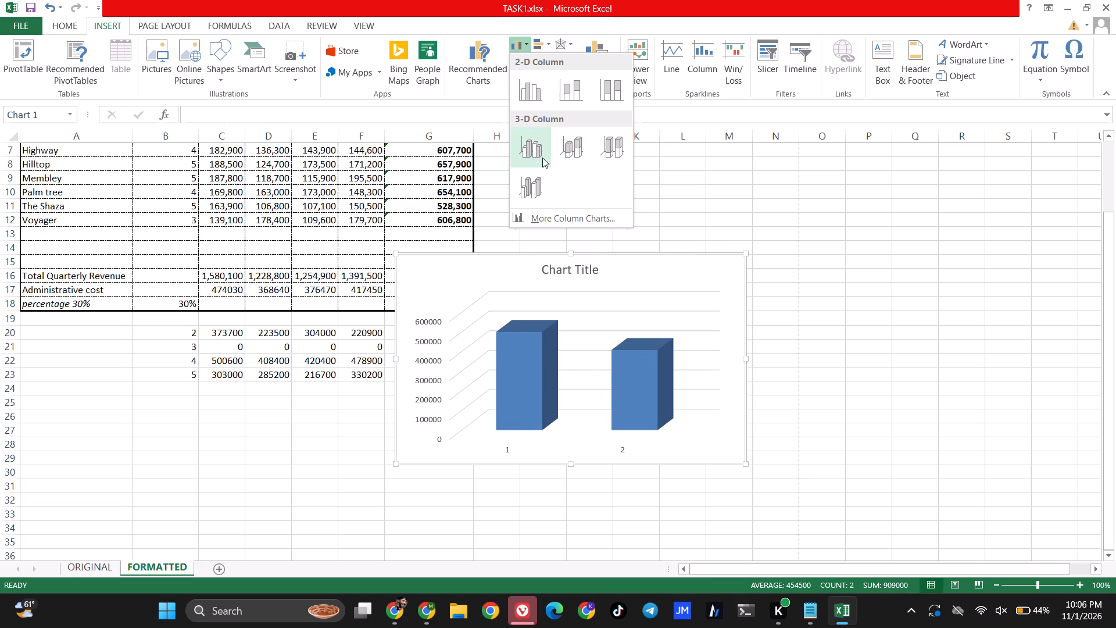
left_click(542, 158)
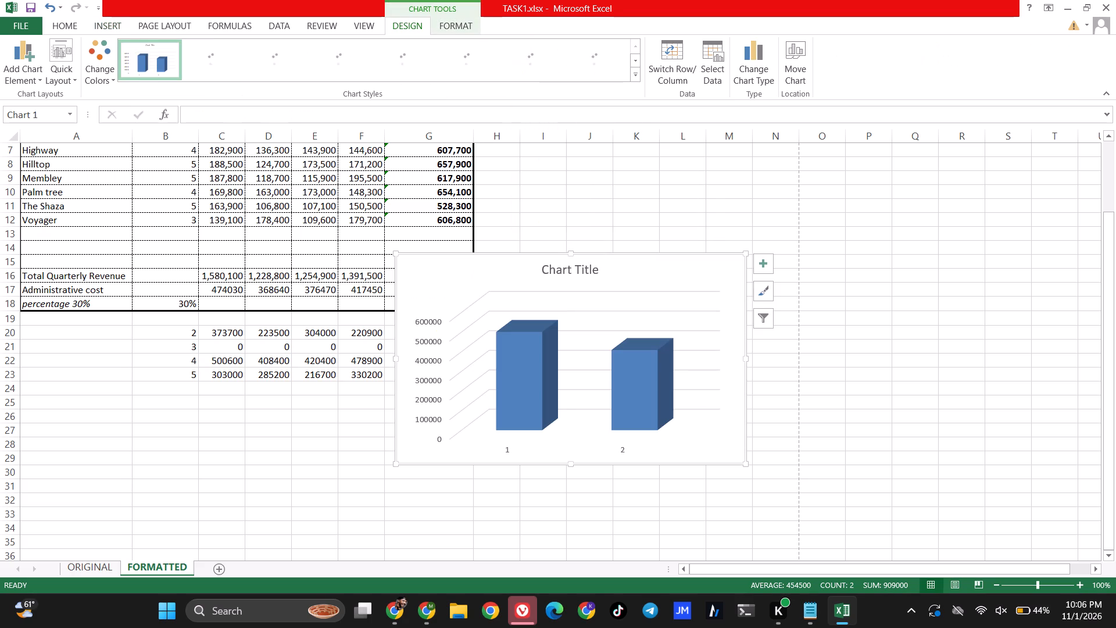
Change the column chart's title to "FIRST AND SECOND QUARTER REVENUES".
double_click(570, 267)
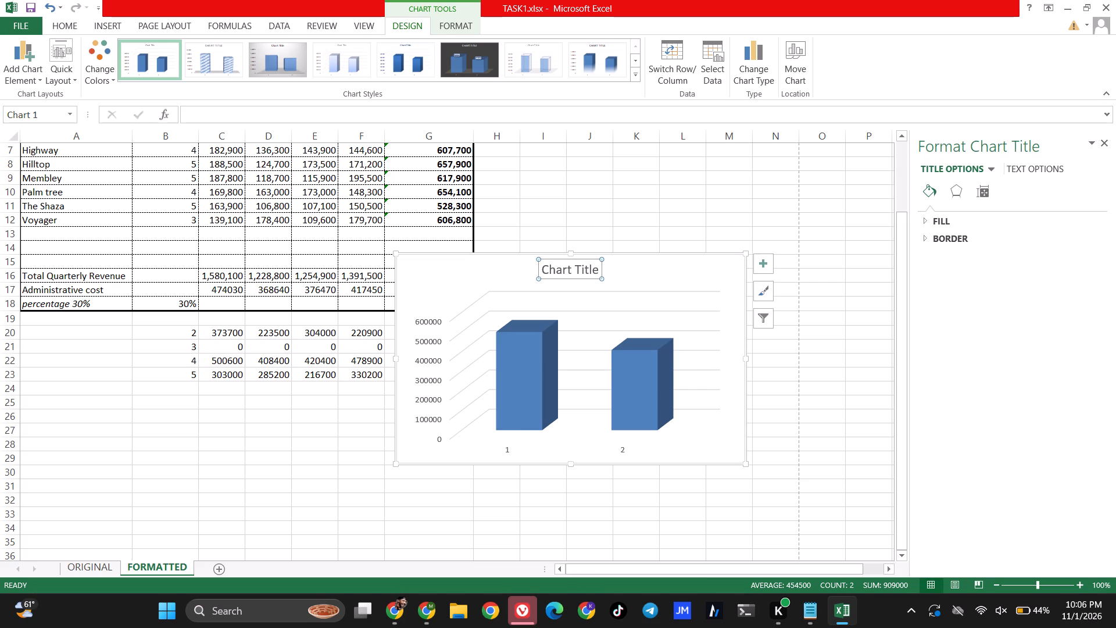
left_click_drag(543, 268, 592, 269)
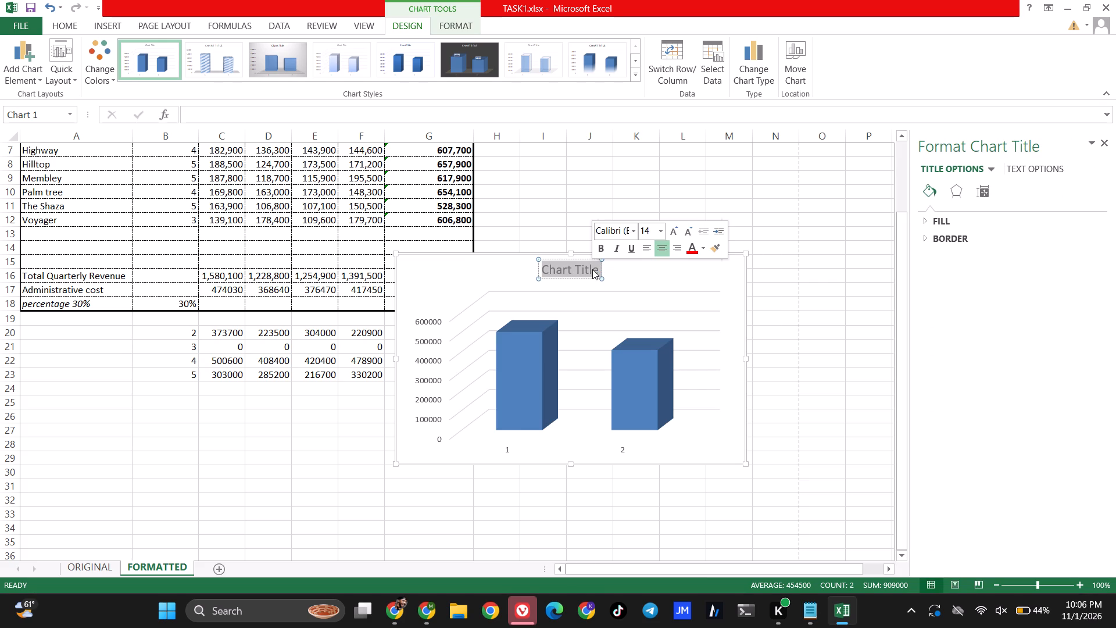
type("FIRST AND SECOND QUARTER")
key("space")
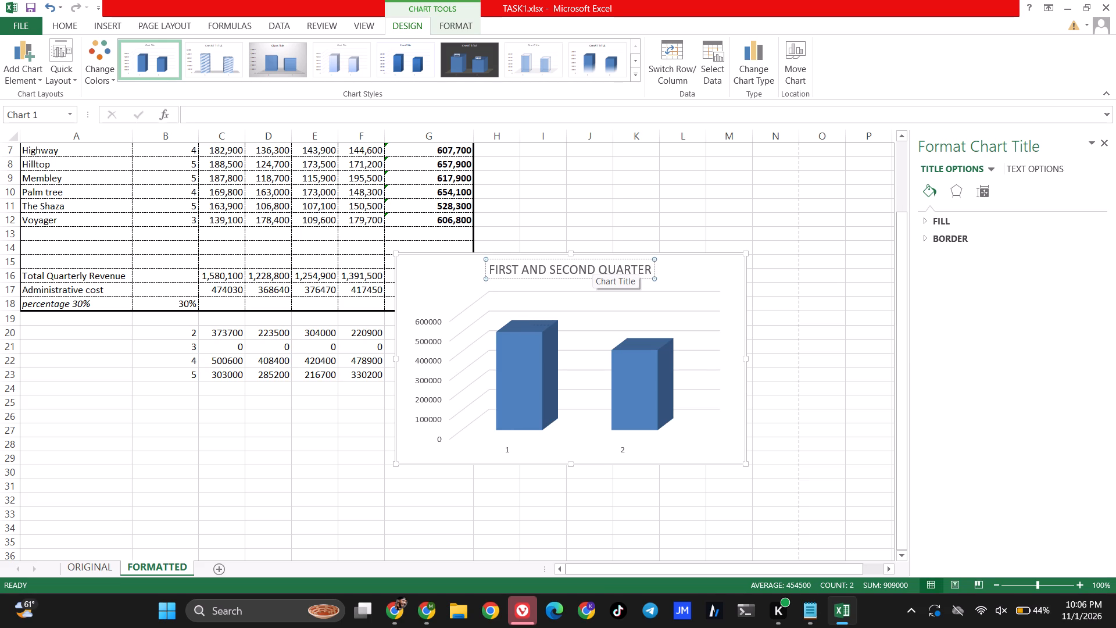
type("REVENUES")
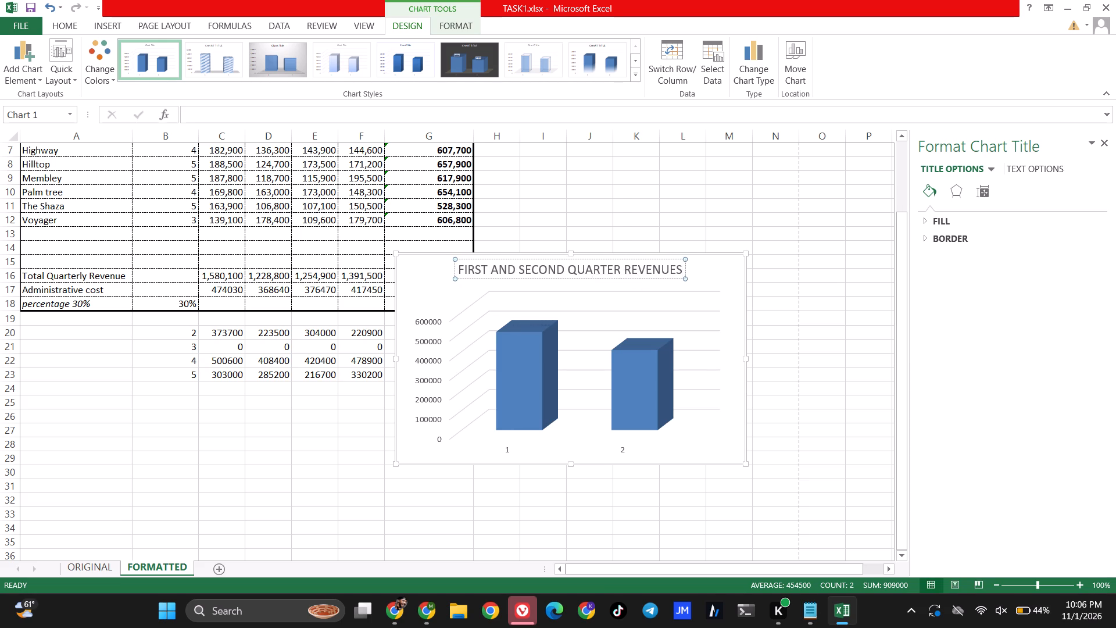
left_click(714, 277)
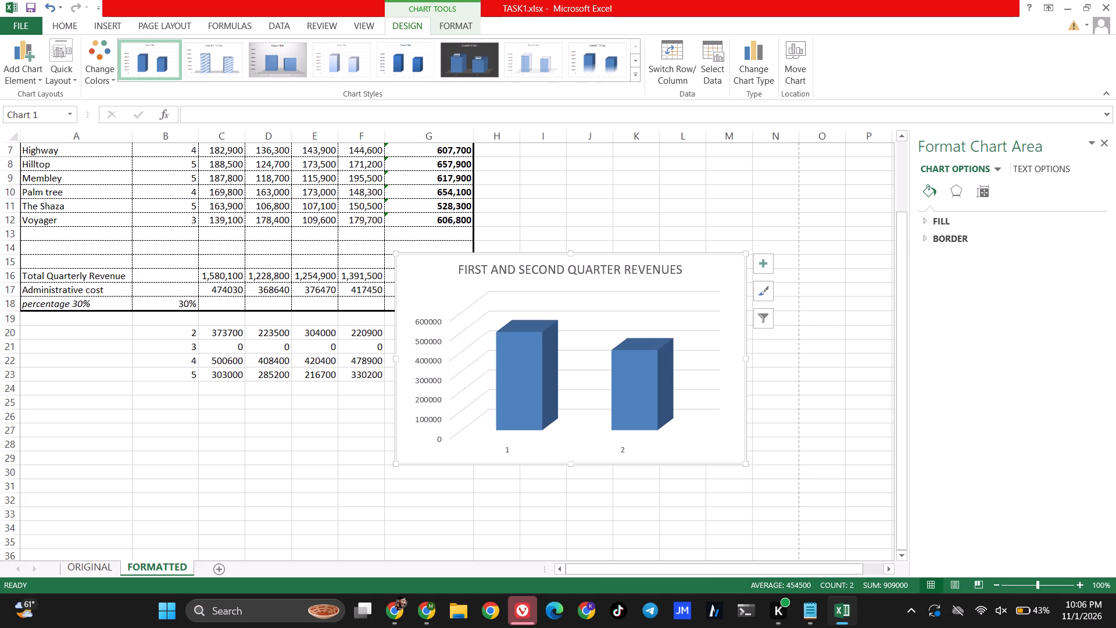
Reposition the chart beside the hotel table, clear of the totals in column G.
left_click_drag(703, 267, 786, 198)
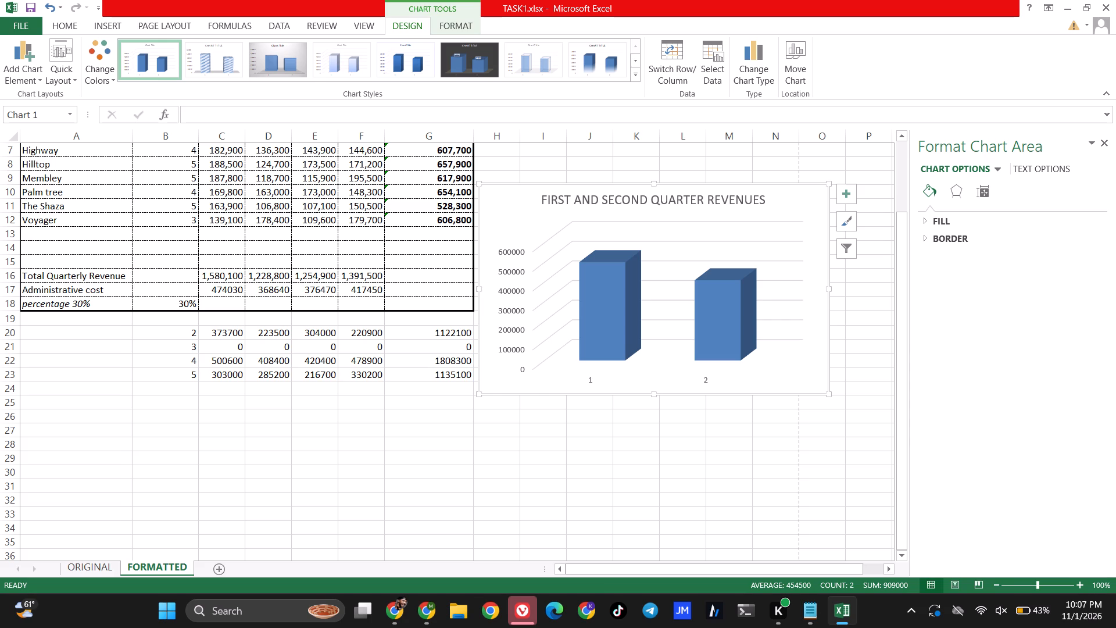
left_click(533, 213)
Apply the third chart style, with a grey gradient background and translucent blue columns, to the chart.
left_click(270, 73)
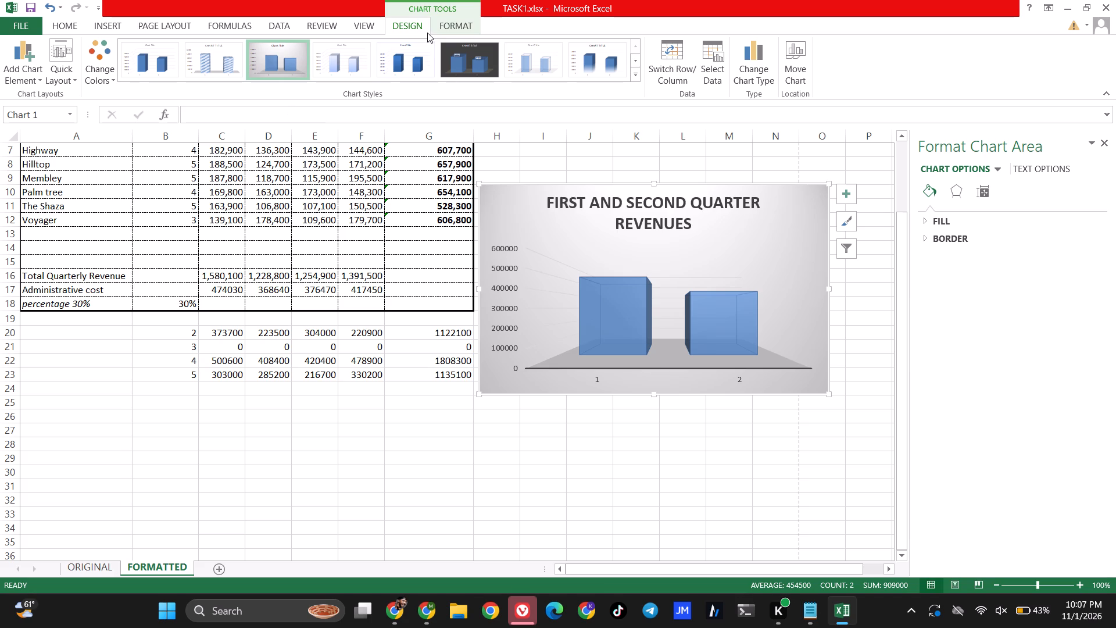
Move the chart to a new sheet named "FourStar Revenues".
left_click(810, 70)
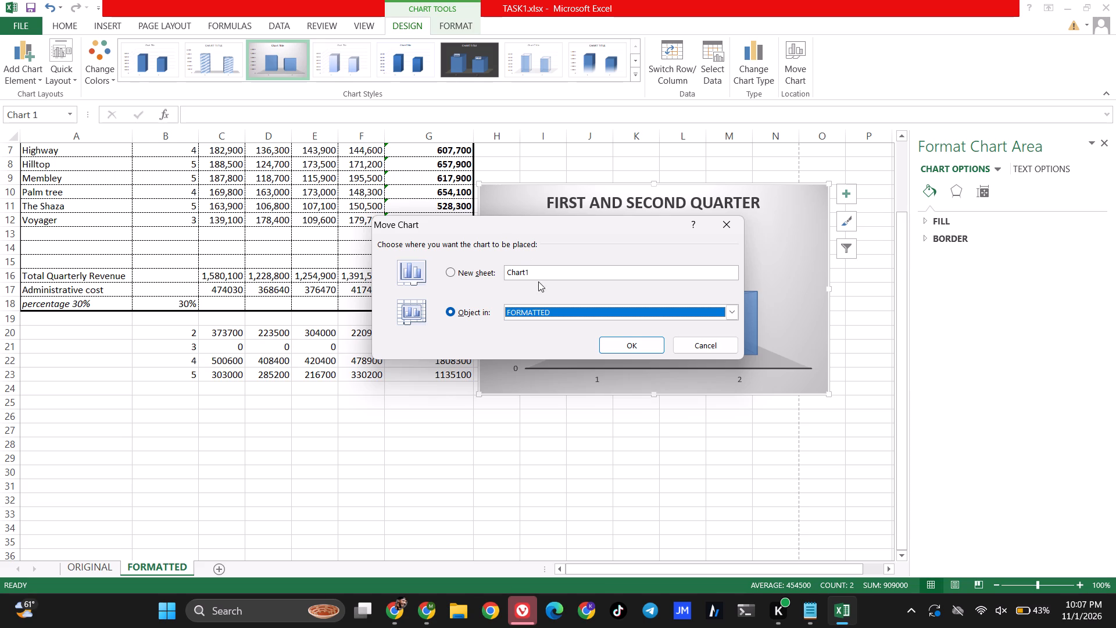
left_click(456, 273)
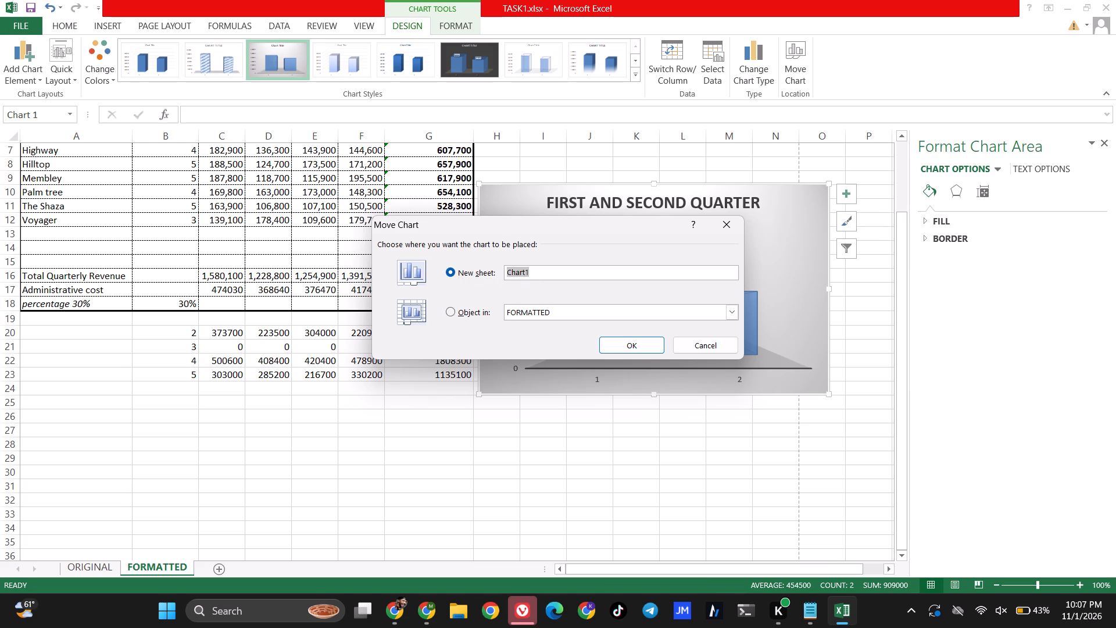
key("BackSpace")
key("BackSpace")
key("BackSpace")
type("FOUR")
key("BackSpace")
key("BackSpace")
key("BackSpace")
type("our")
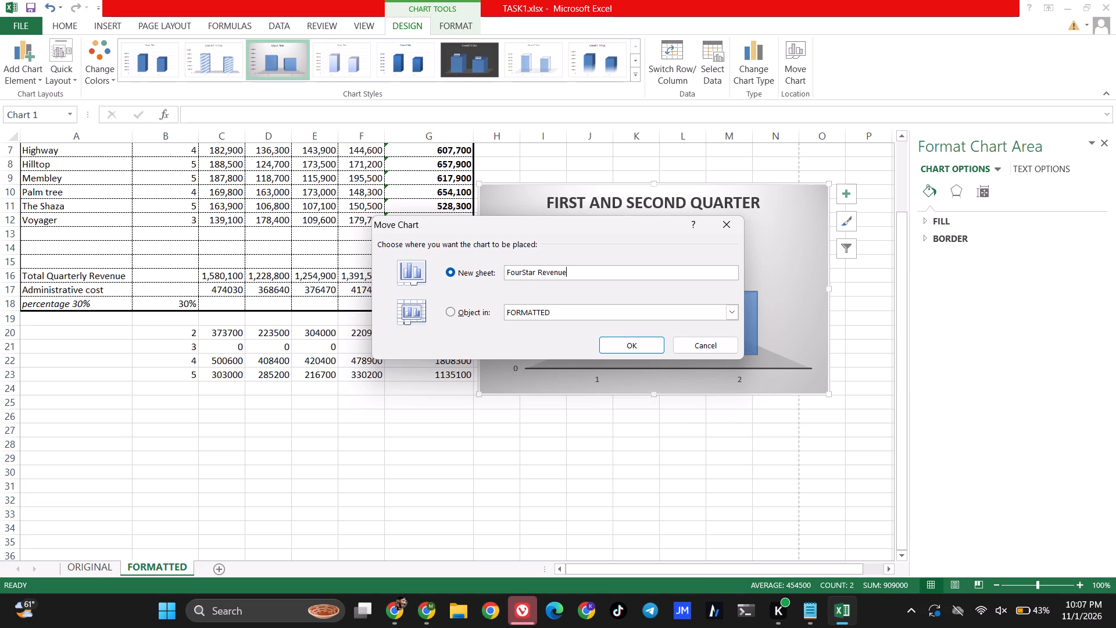
left_click(639, 344)
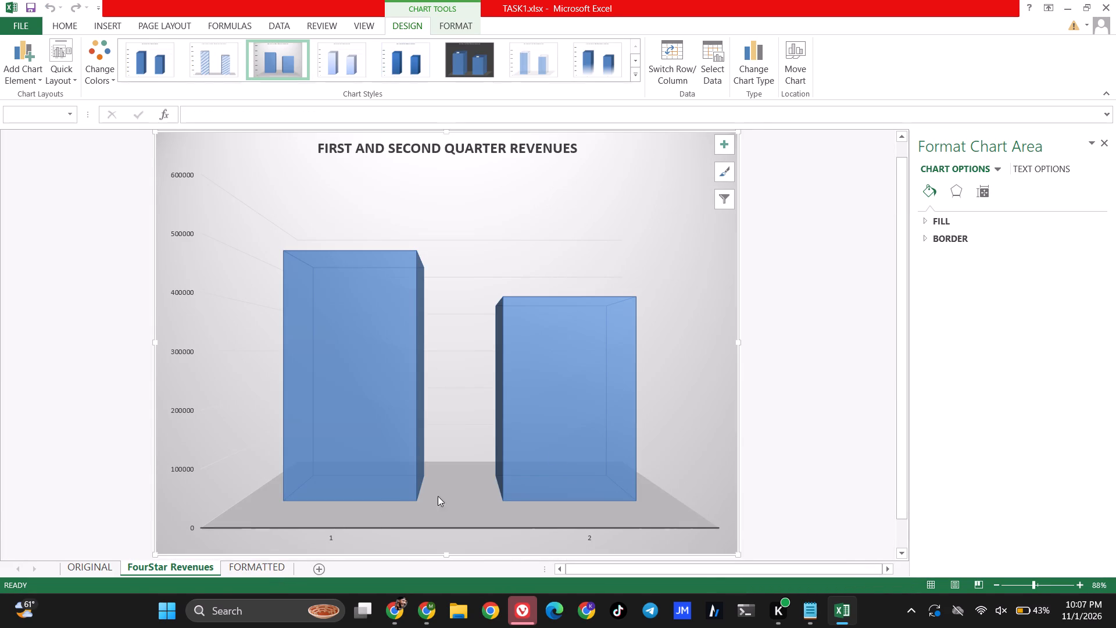
Examine the FourStar Revenues chart sheet and compare it with the FORMATTED and ORIGINAL sheets.
scroll(736, 367, "down", 3)
scroll(736, 367, "up", 5)
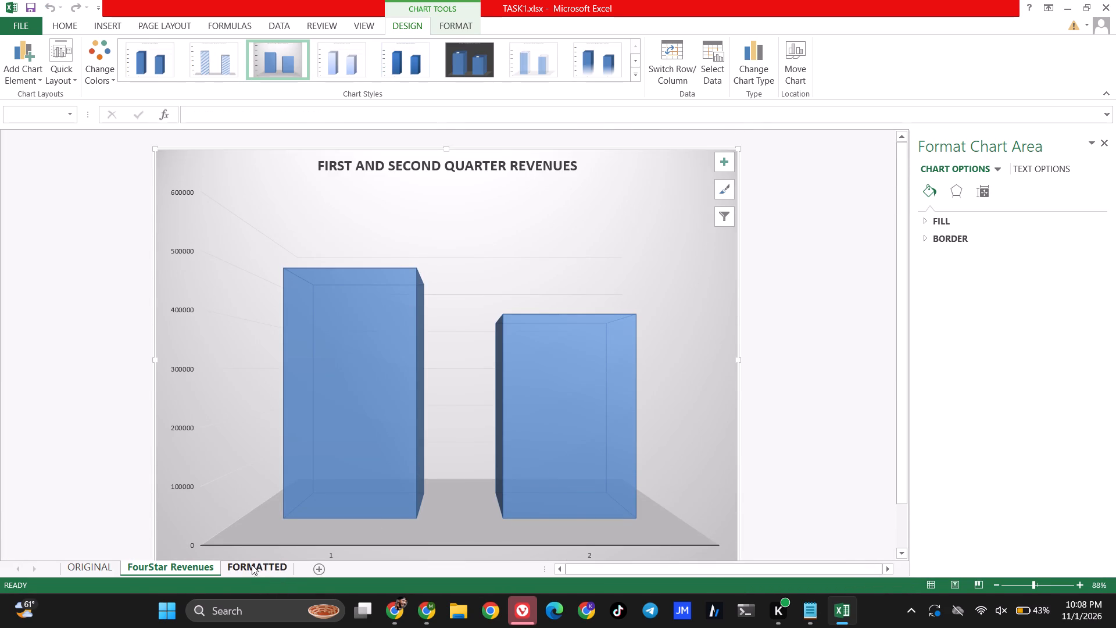
scroll(262, 521, "down", 3)
left_click(249, 567)
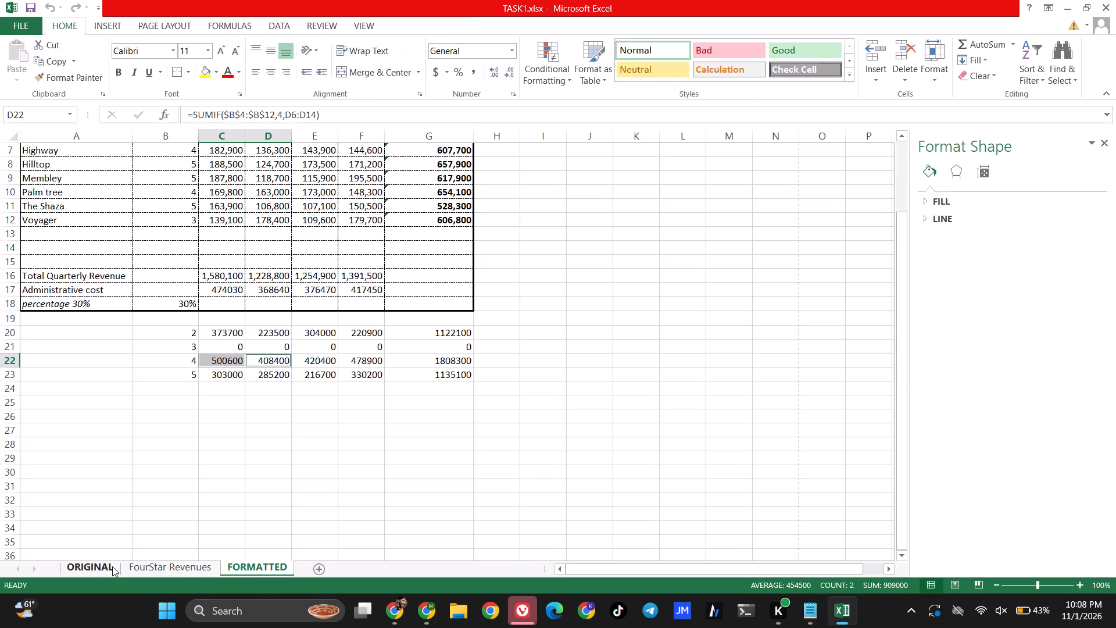
left_click(112, 566)
left_click(148, 564)
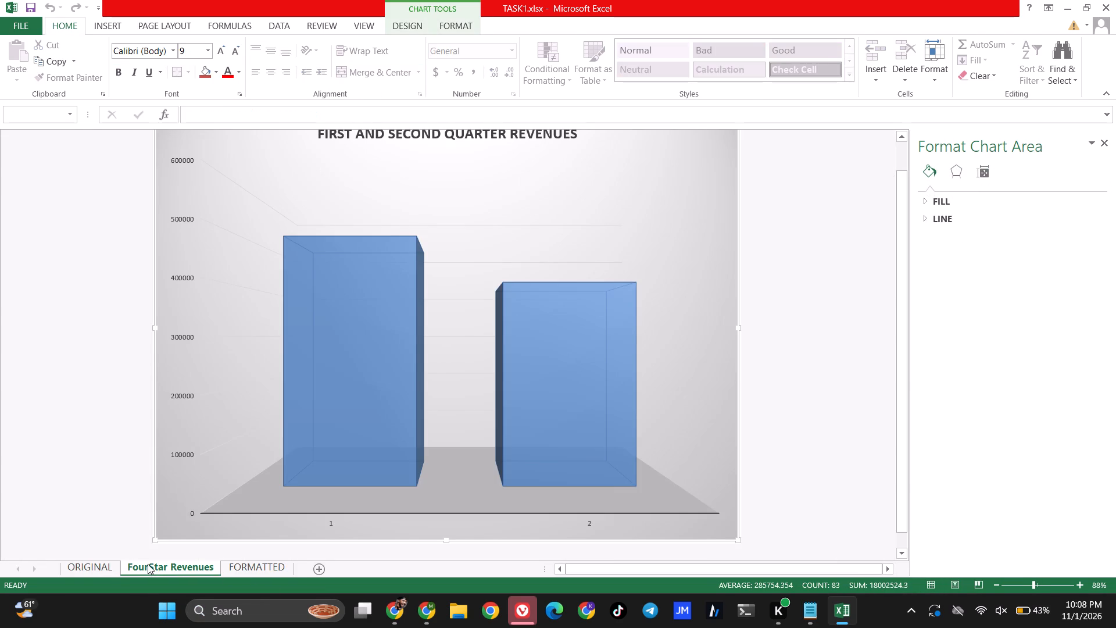
left_click(91, 567)
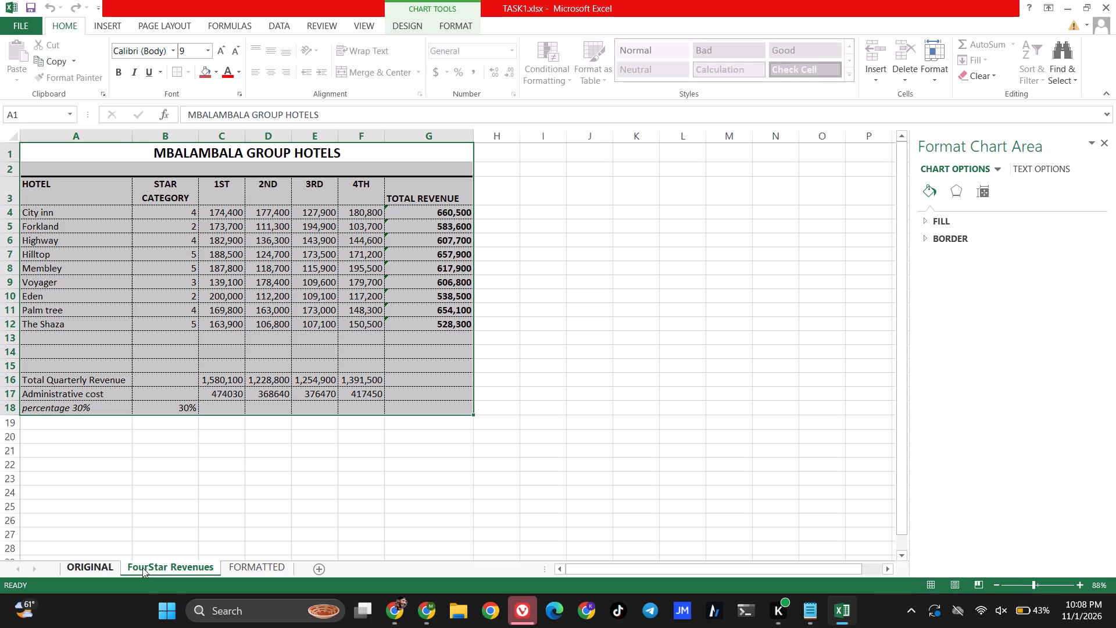
left_click_drag(158, 571, 215, 573)
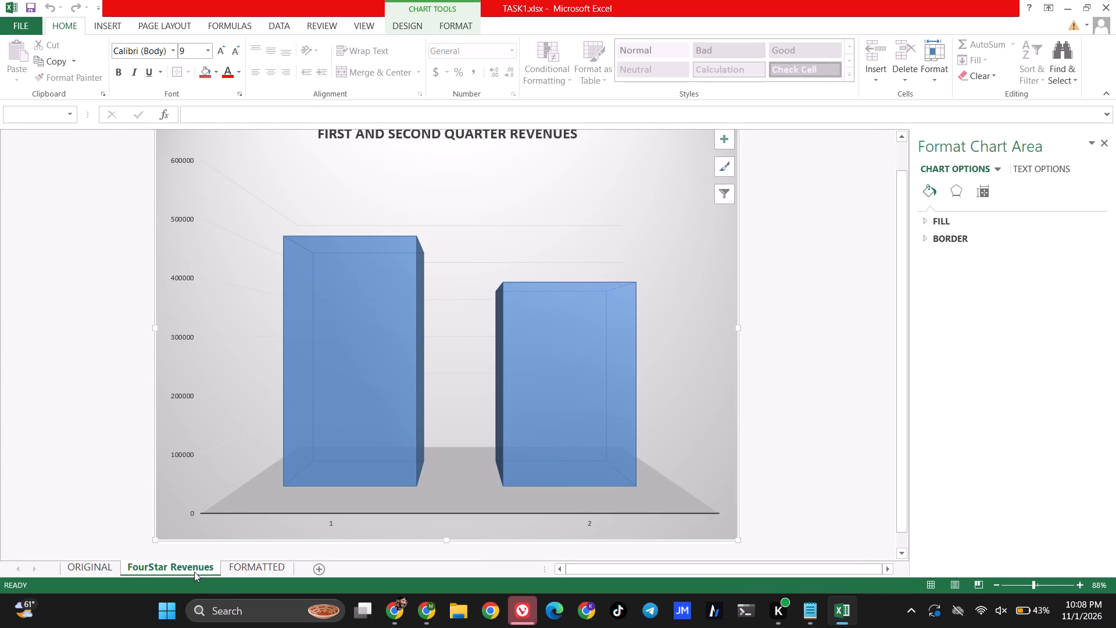
Preview the ORIGINAL sheet for printing and inspect its page setup options.
left_click(104, 565)
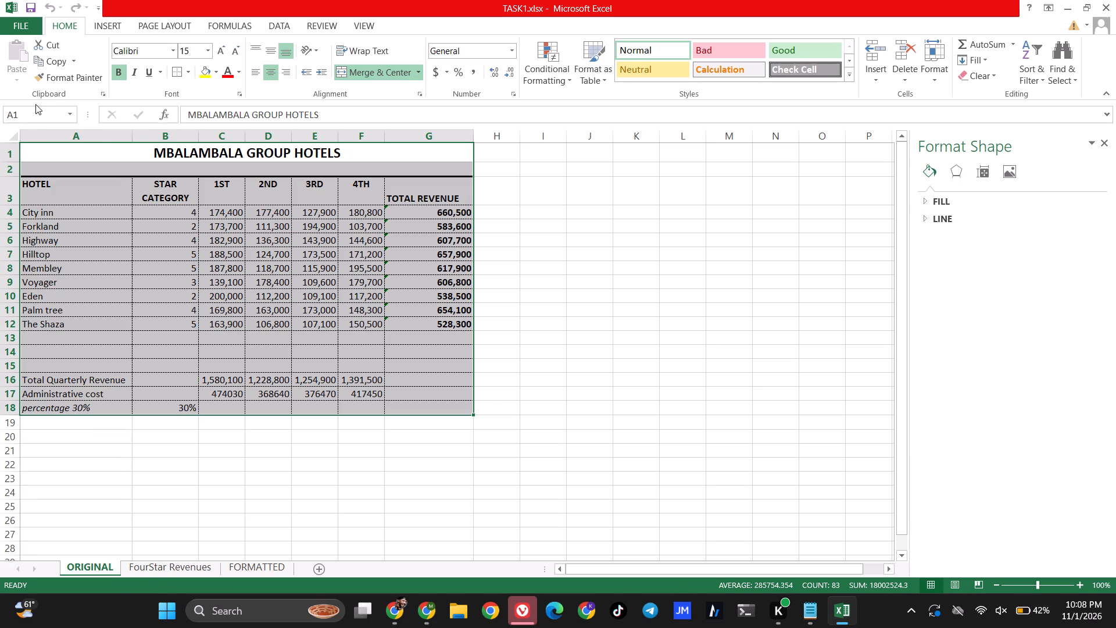
left_click(22, 28)
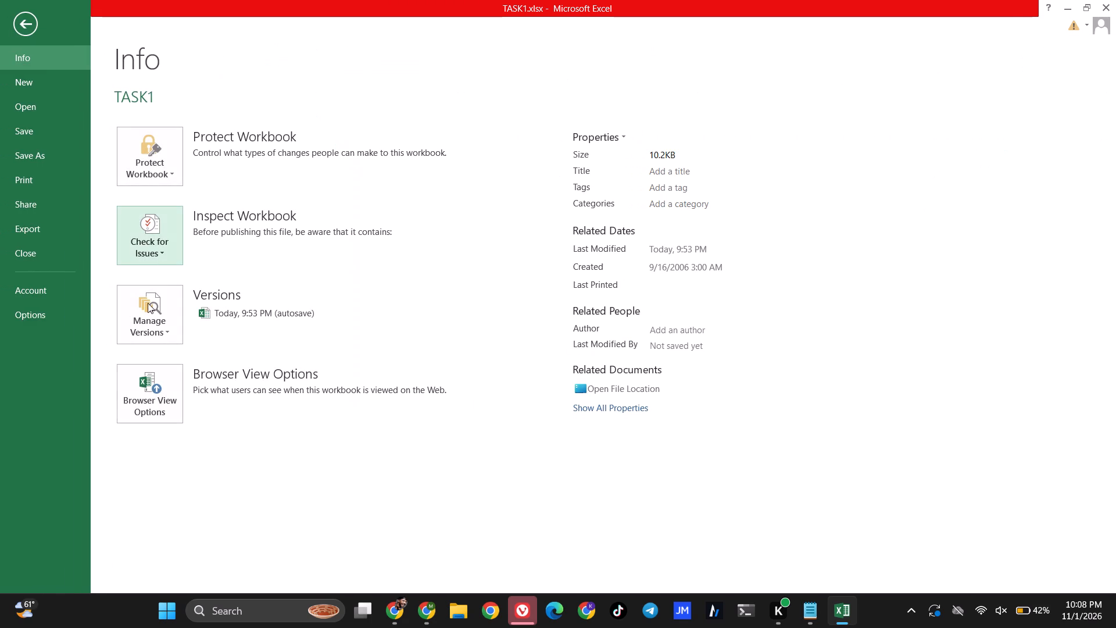
left_click(35, 175)
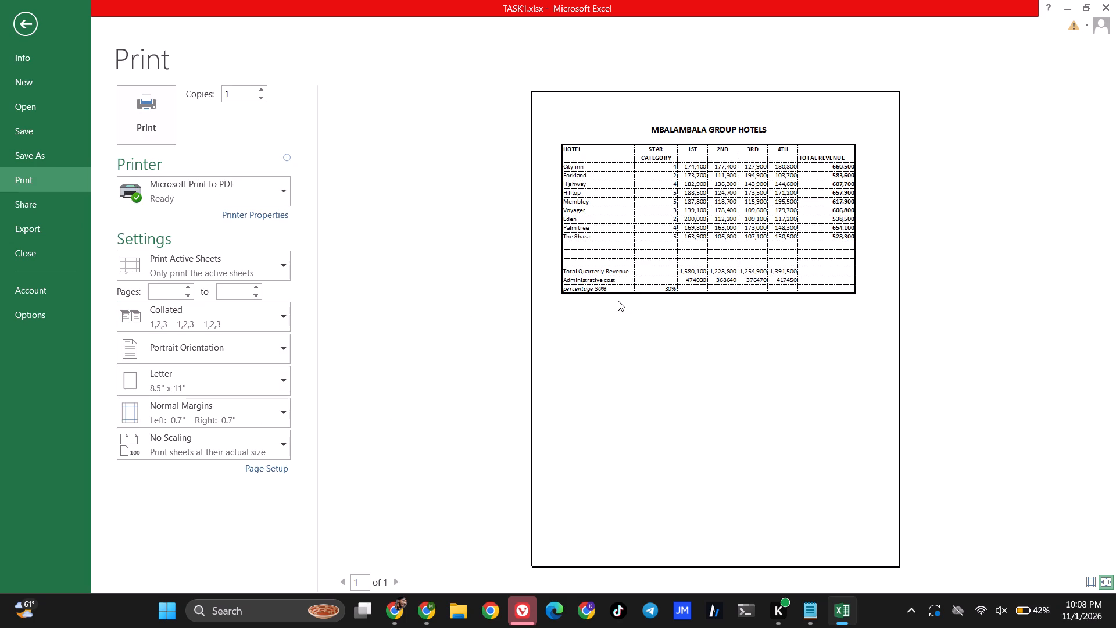
scroll(296, 286, "down", 4)
left_click(261, 468)
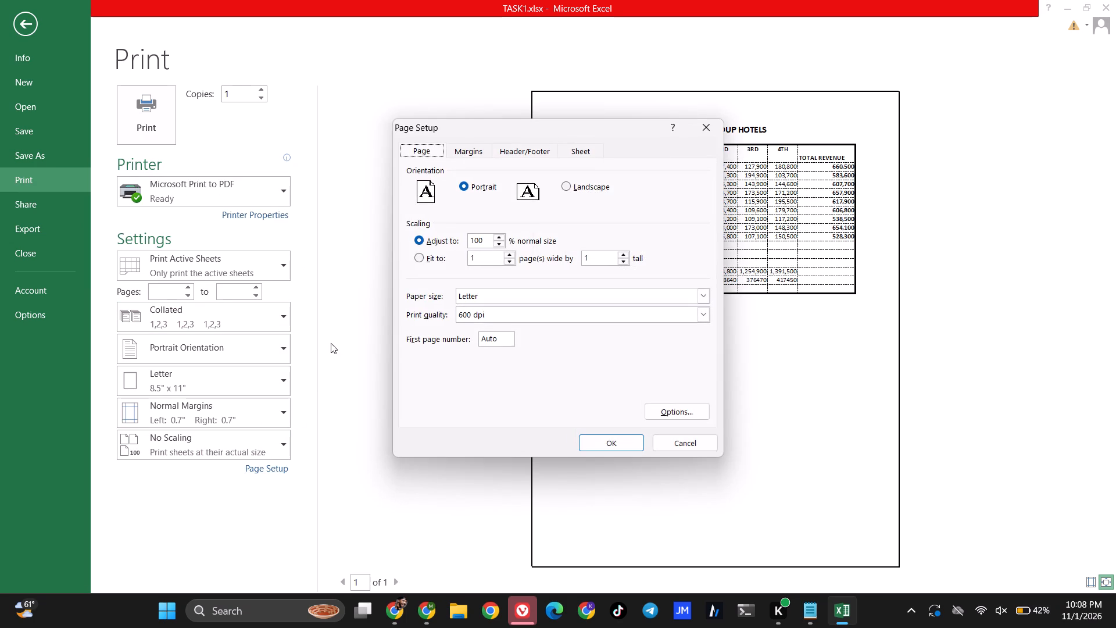
left_click(679, 446)
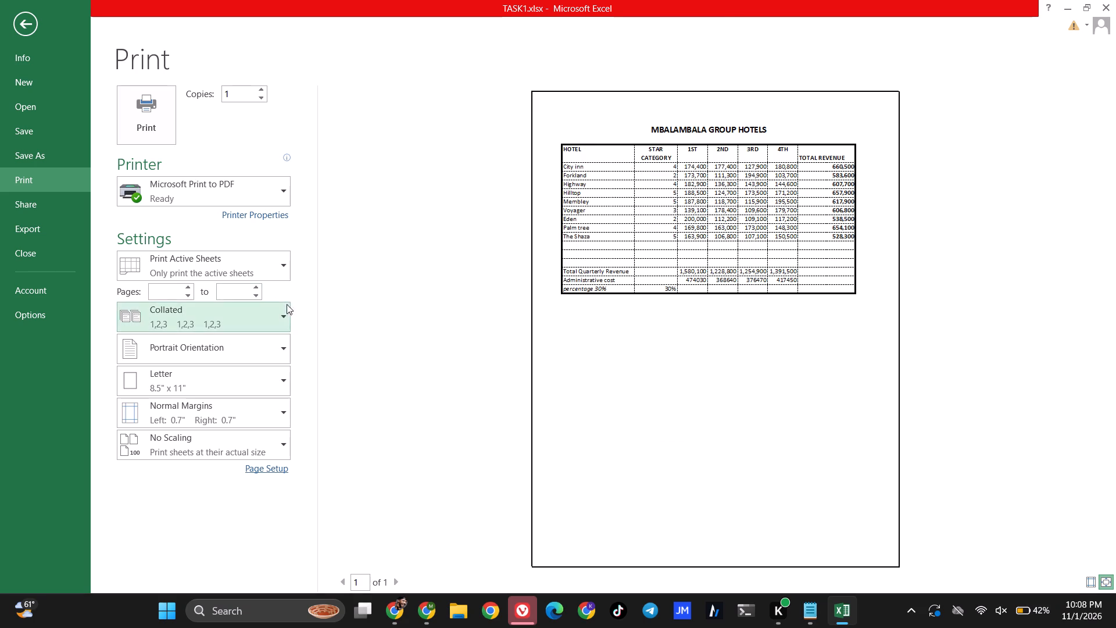
left_click(15, 16)
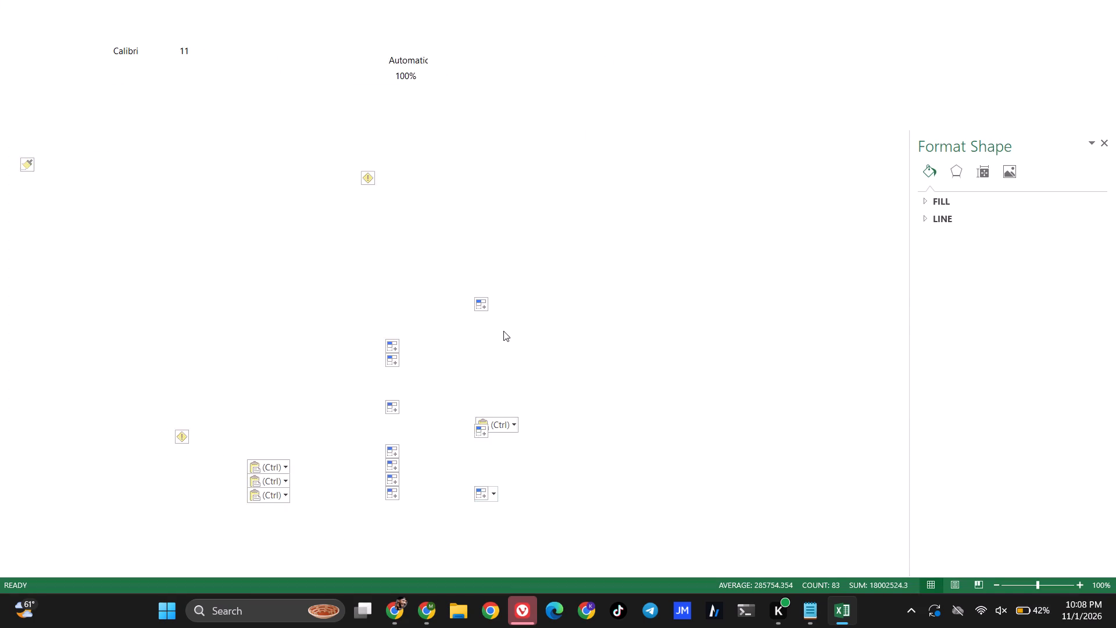
Review the ORIGINAL, FourStar Revenues and FORMATTED sheets once more.
scroll(475, 383, "down", 5)
scroll(285, 463, "up", 7)
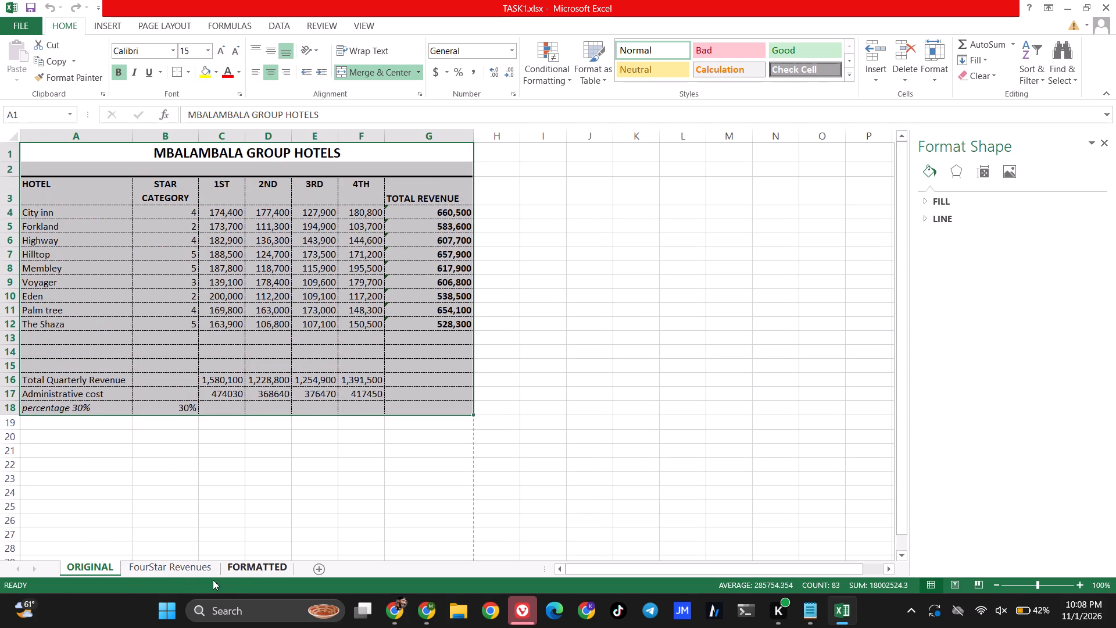
left_click(184, 574)
left_click(262, 564)
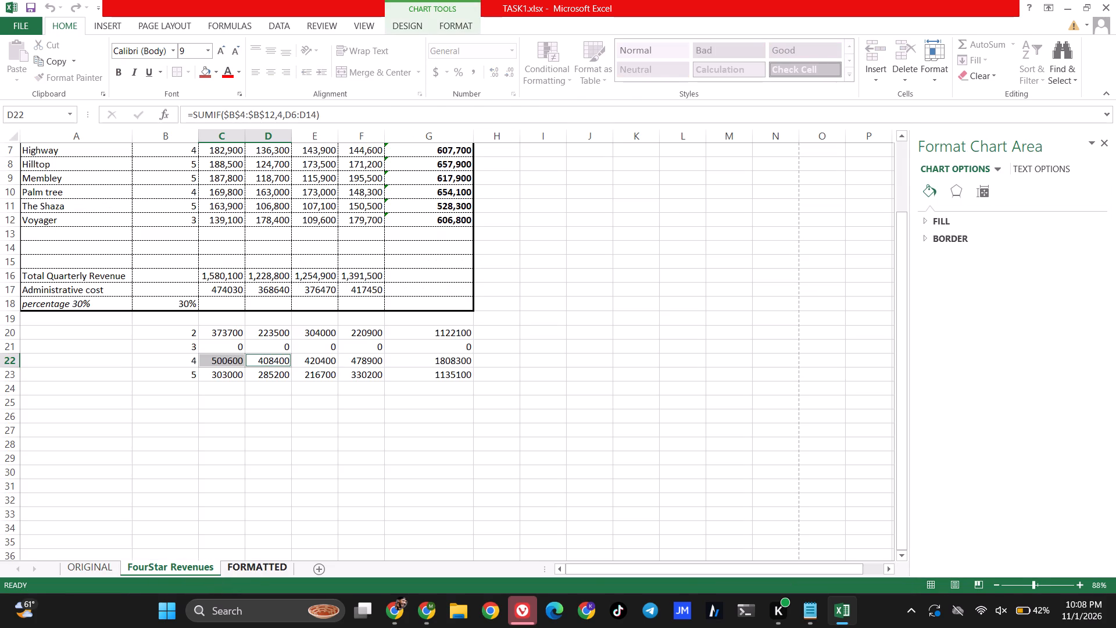
left_click(88, 566)
scroll(272, 395, "up", 5)
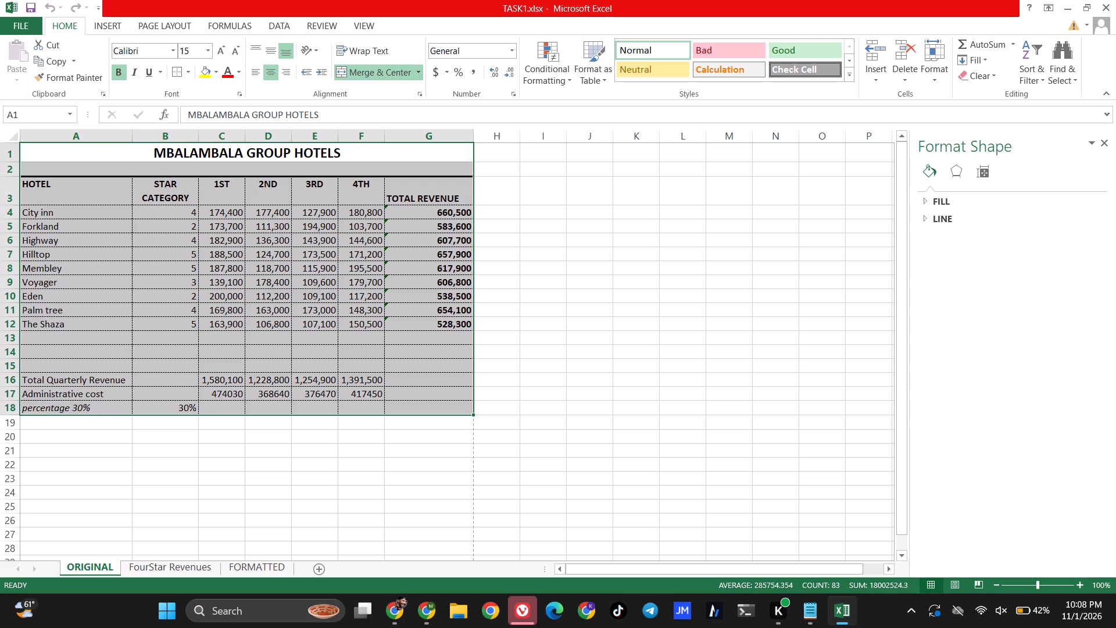
Switch to Google Chrome and look over earlier price history on the CHFJPY daily chart in TradingView.
left_click(403, 610)
scroll(419, 423, "down", 5)
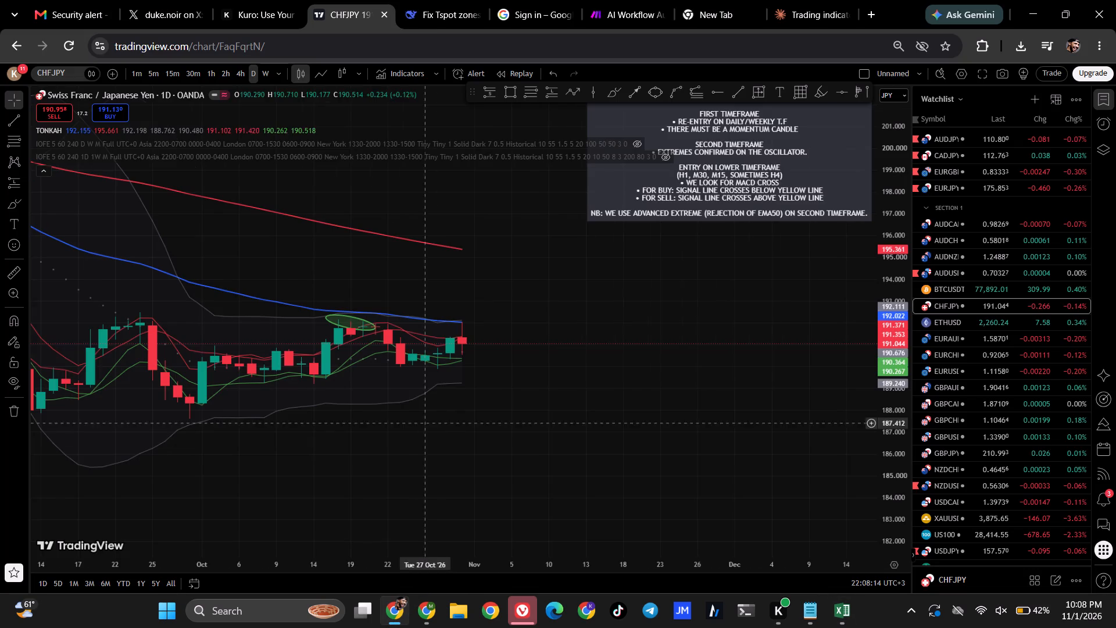
scroll(474, 397, "down", 4)
left_click_drag(556, 317, 344, 330)
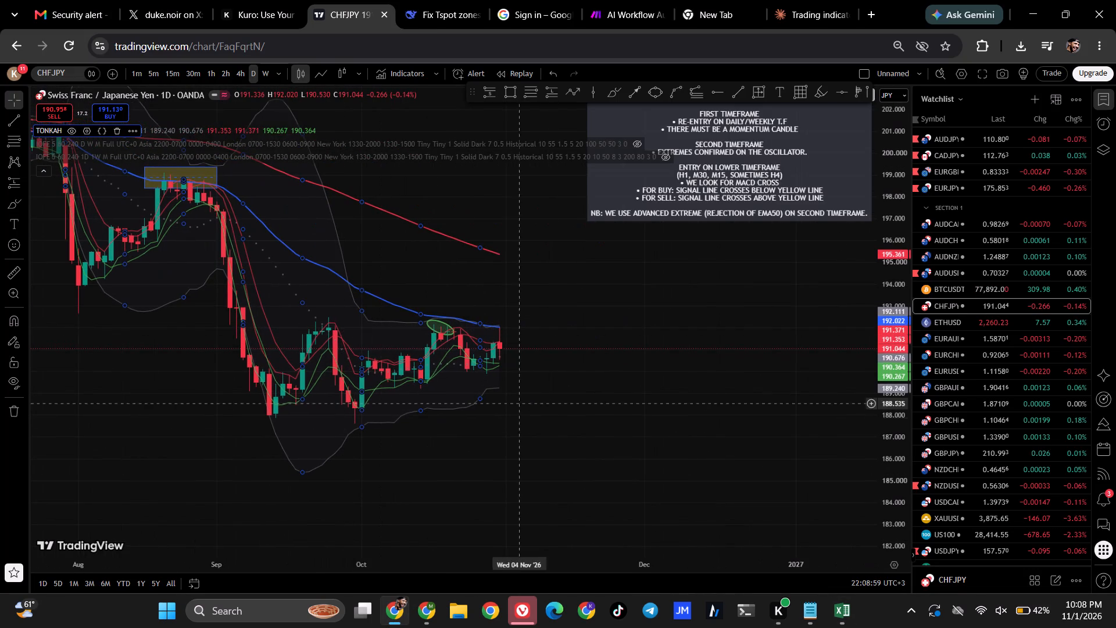
Switch to File Explorer and open the inner lawi-trading-system-main folder inside Downloads > lawi-trading-system-main.
left_click(455, 615)
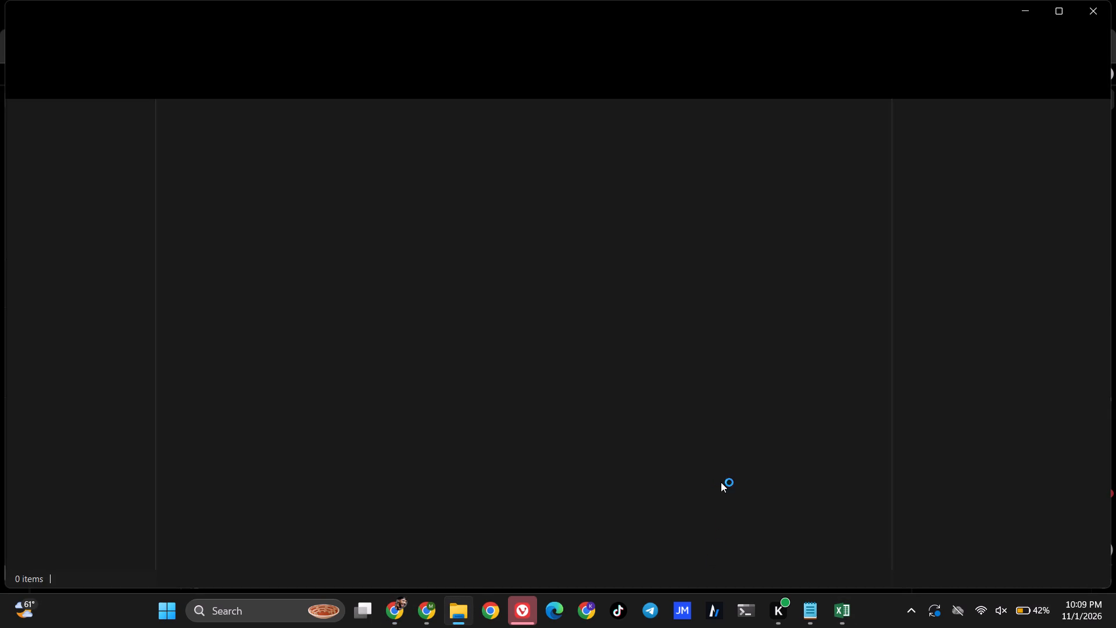
left_click(642, 612)
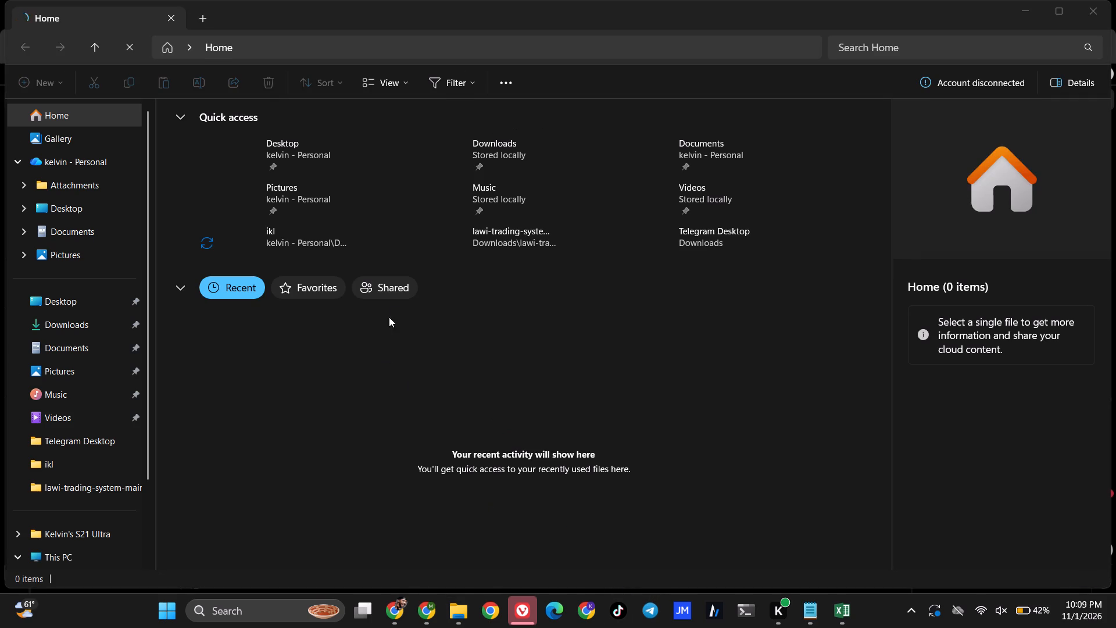
scroll(308, 363, "up", 3)
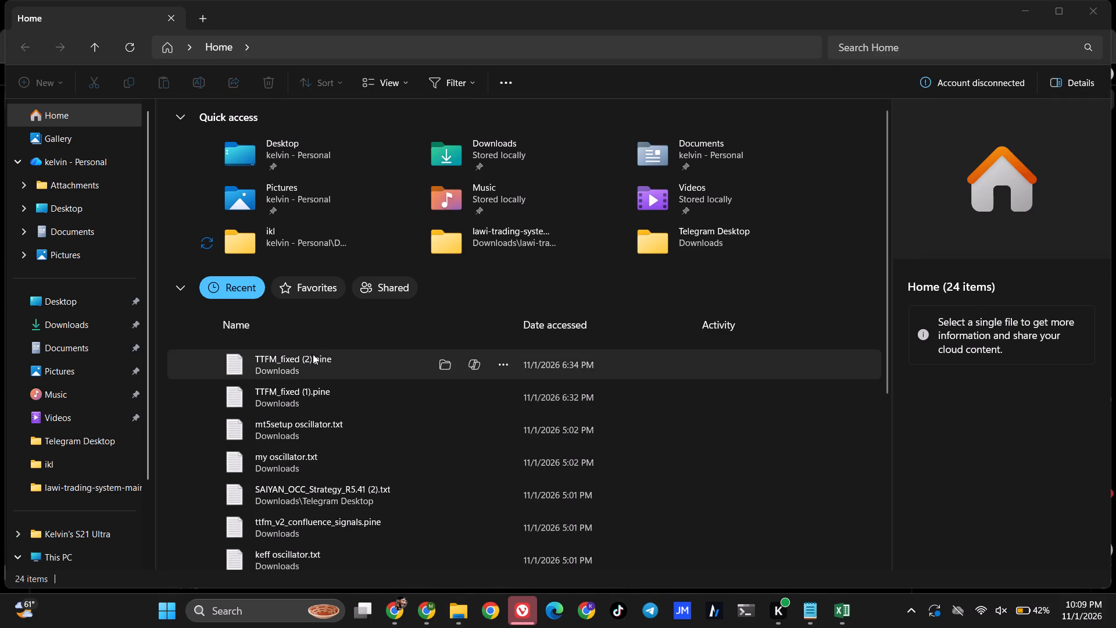
triple_click(80, 326)
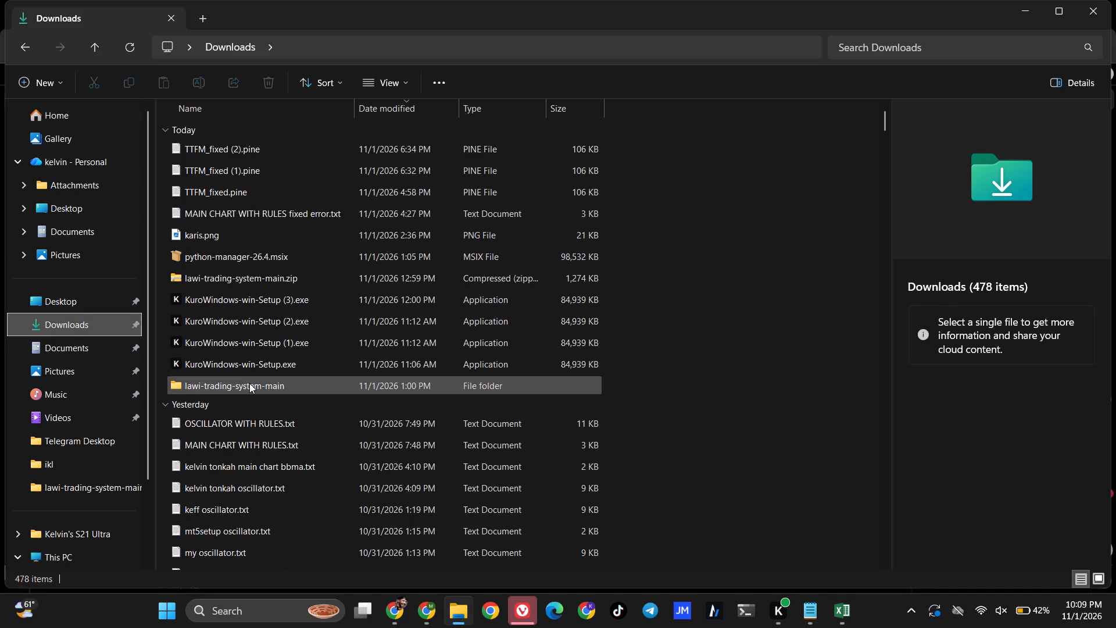
double_click(249, 383)
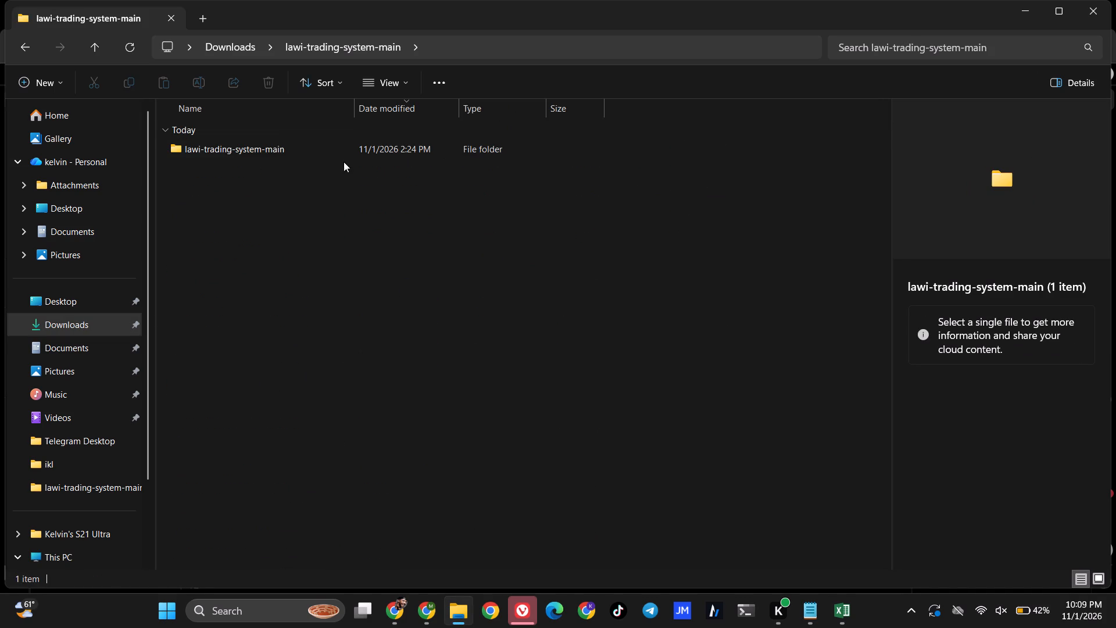
double_click(319, 156)
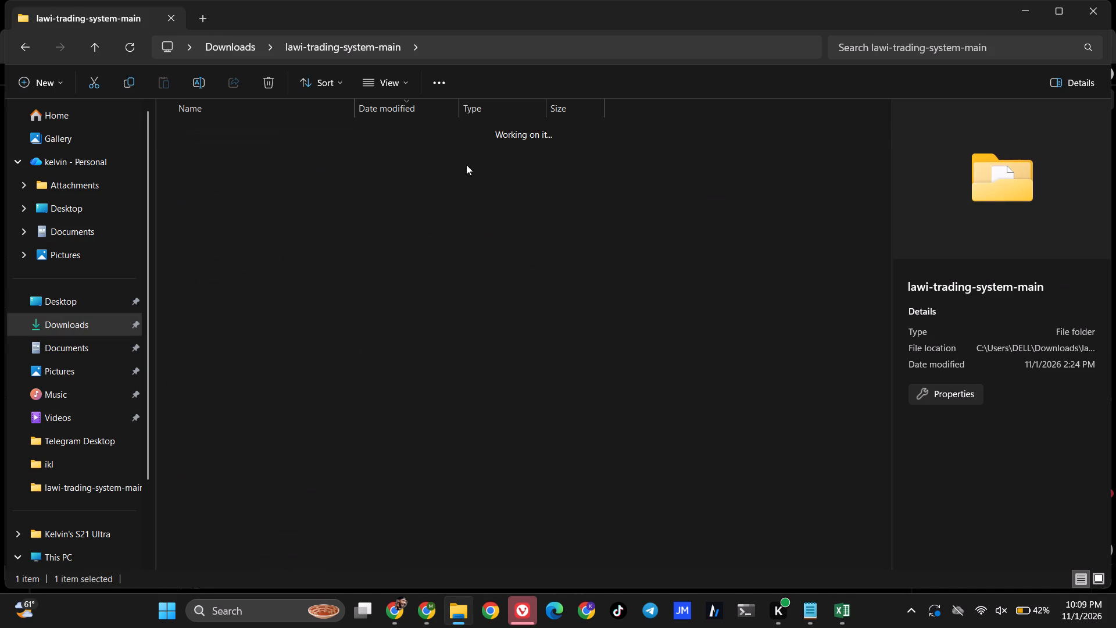